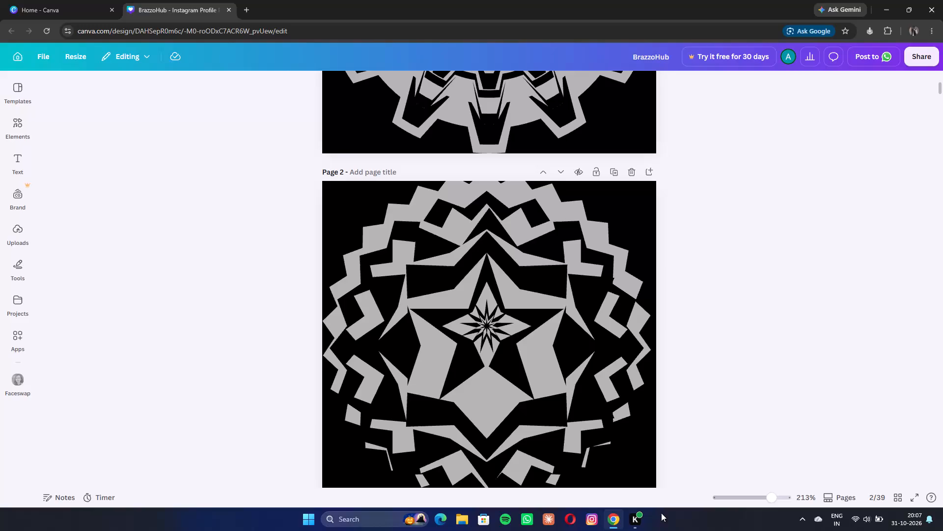
Look through the design's pages down to the last one, page 39.
left_click(764, 382)
left_click(732, 324)
scroll(696, 300, "down", 7)
scroll(696, 300, "down", 20)
scroll(696, 300, "down", 18)
scroll(696, 308, "down", 15)
scroll(697, 308, "down", 10)
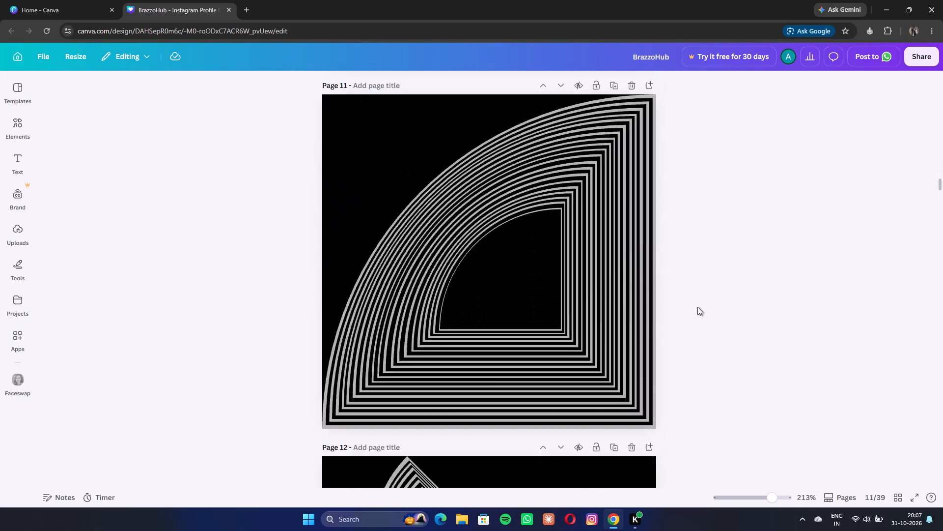
scroll(697, 307, "down", 14)
scroll(698, 306, "down", 15)
scroll(701, 304, "down", 7)
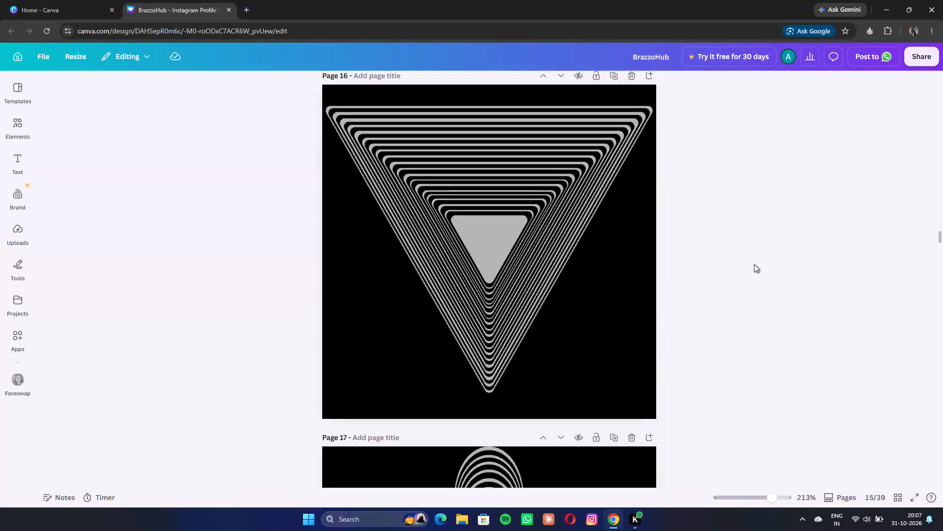
left_click_drag(940, 241, 942, 474)
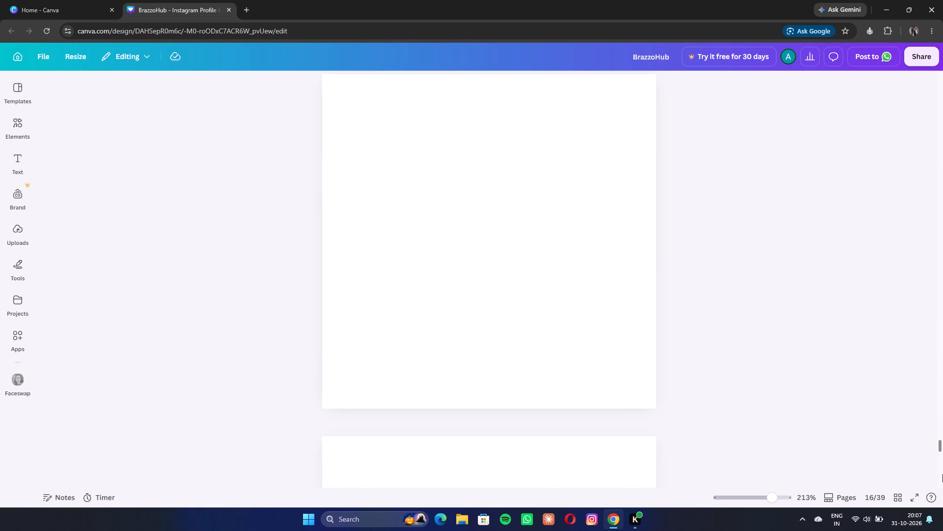
left_click_drag(942, 474, 942, 476)
scroll(735, 321, "down", 14)
scroll(715, 282, "down", 7)
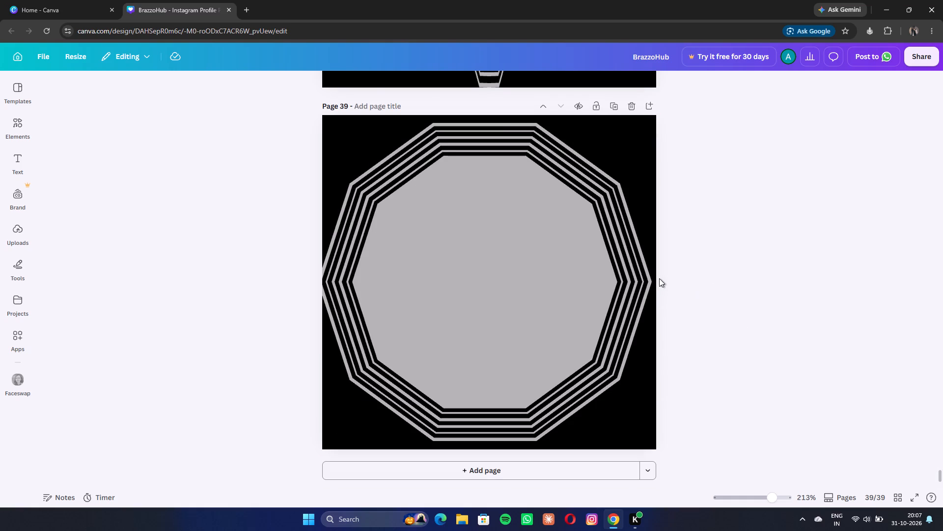
Duplicate page 39's inner grey decagon, colour the copy black, and shrink and centre it at about 250 × 239 to leave a thin grey outline.
left_click(450, 225)
left_click(485, 129)
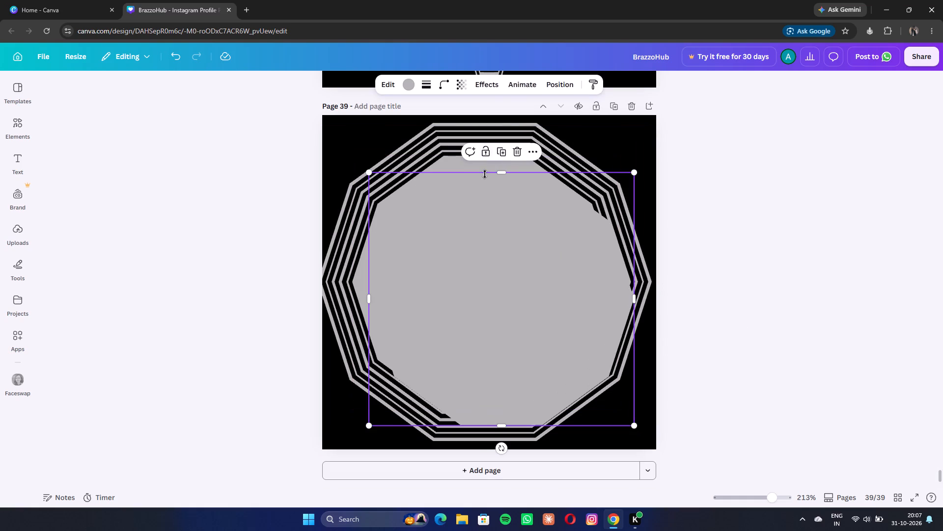
left_click(408, 79)
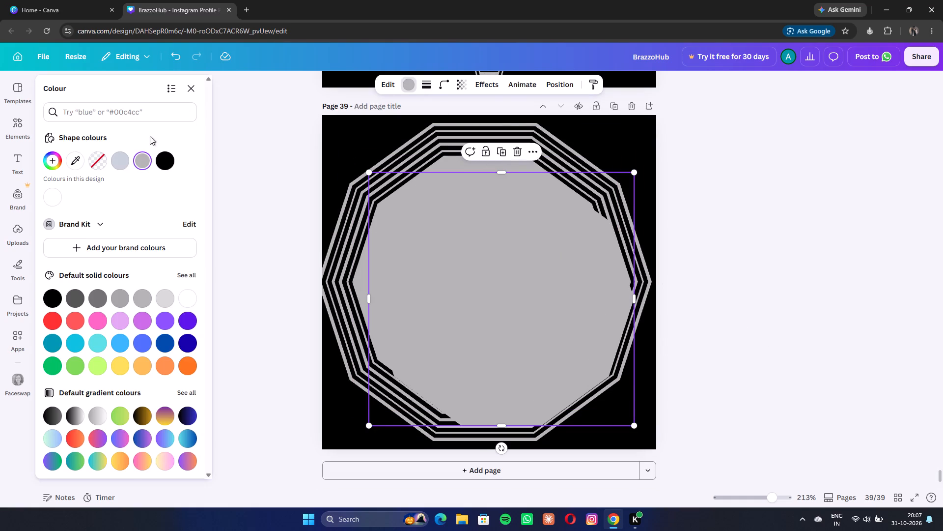
left_click(162, 154)
left_click_drag(635, 427, 630, 420)
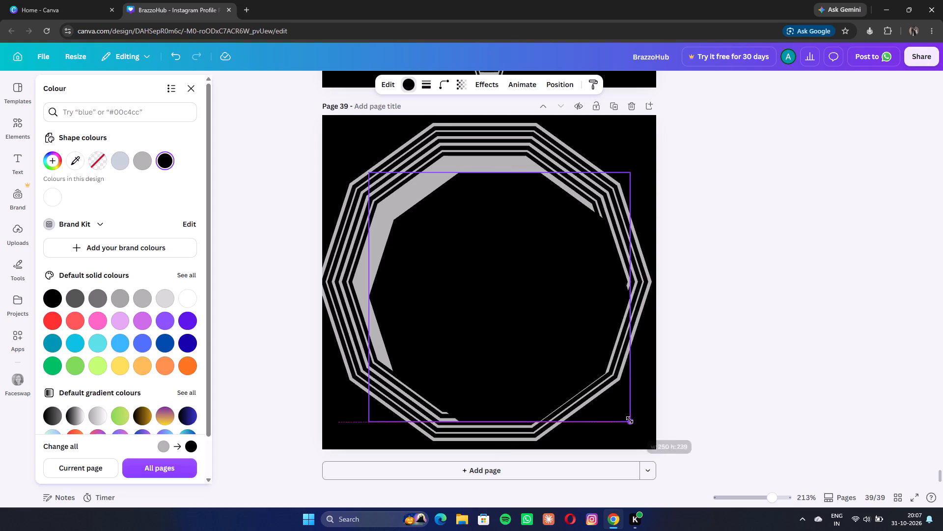
left_click_drag(630, 420, 628, 417)
left_click_drag(553, 357, 542, 345)
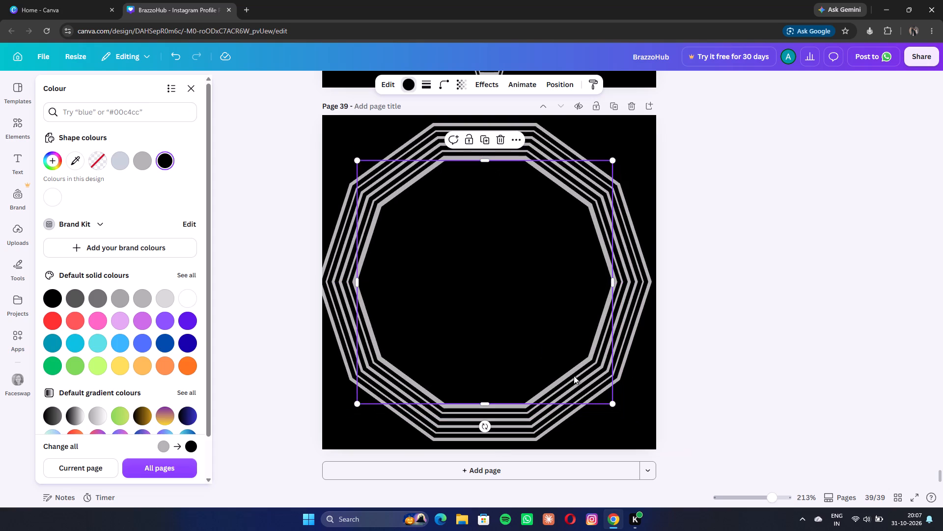
left_click(613, 404)
left_click(570, 355)
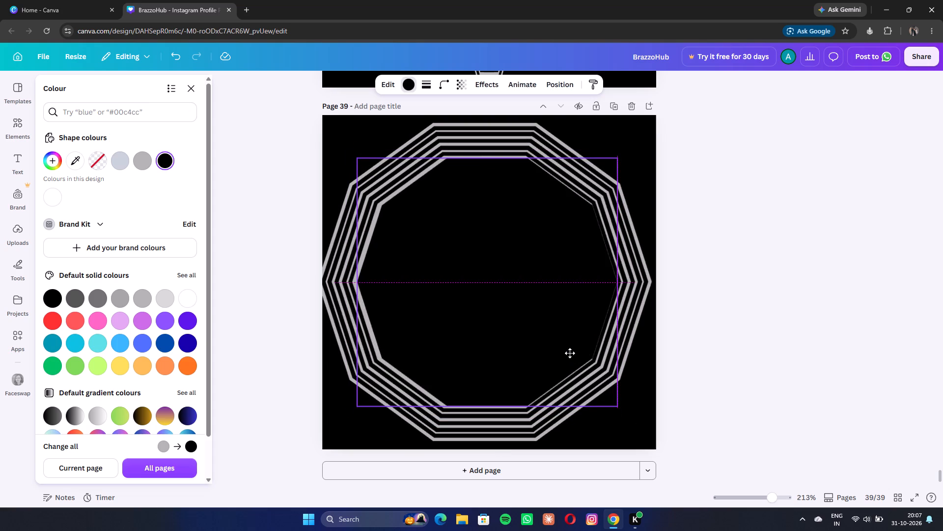
Duplicate the black centre decagon, colour the copy grey, and shrink and centre it so a thin black band surrounds it.
left_click(483, 138)
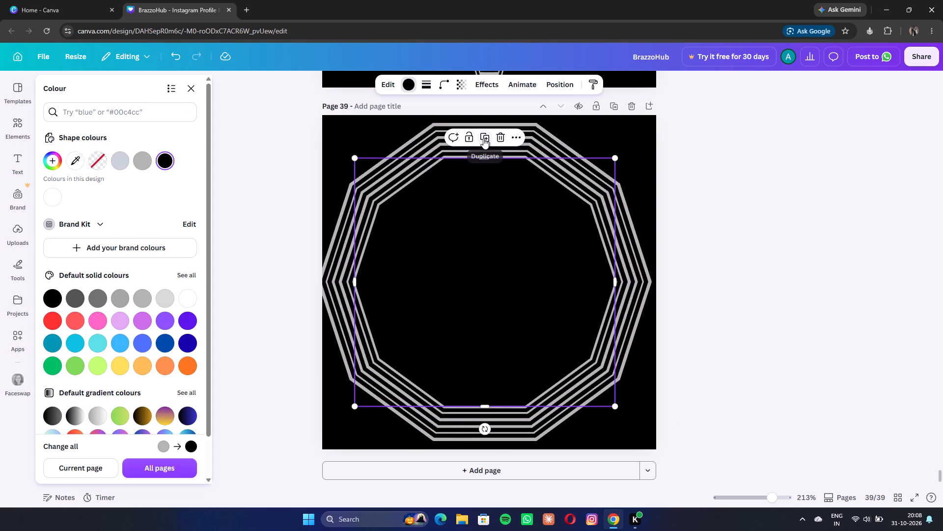
left_click(141, 164)
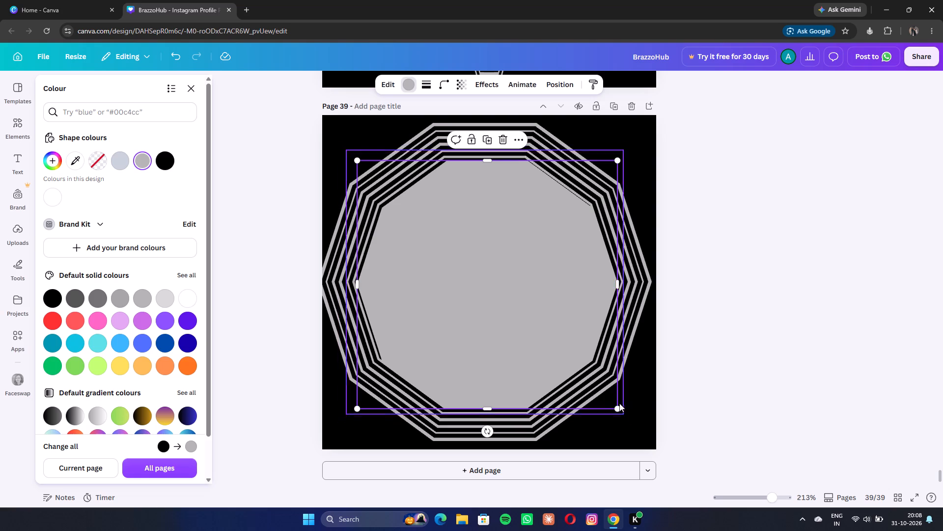
left_click_drag(616, 410, 607, 397)
left_click_drag(499, 320, 502, 324)
left_click(610, 401)
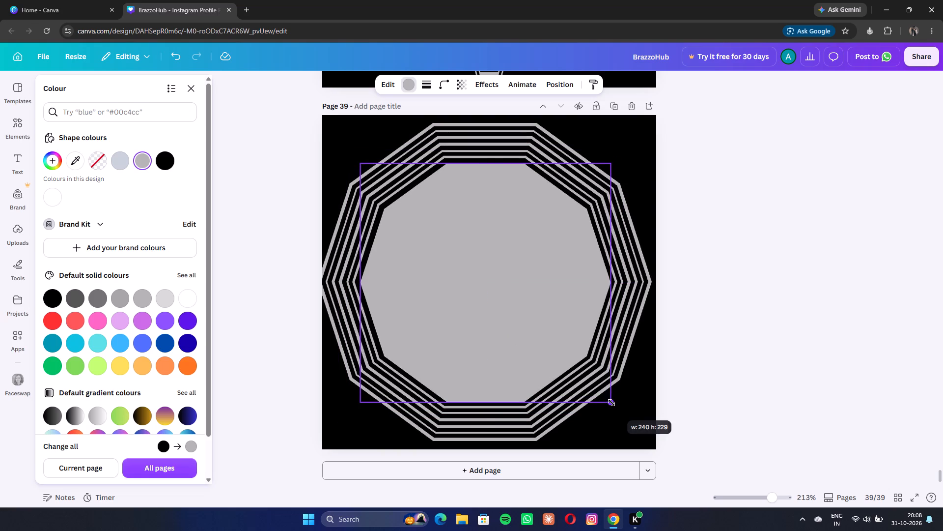
left_click(490, 306)
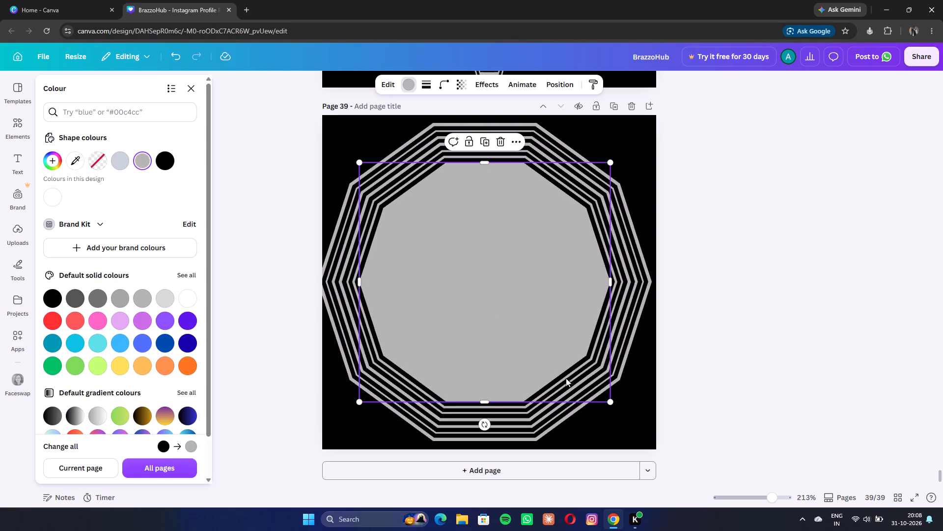
left_click(609, 402)
left_click(536, 328)
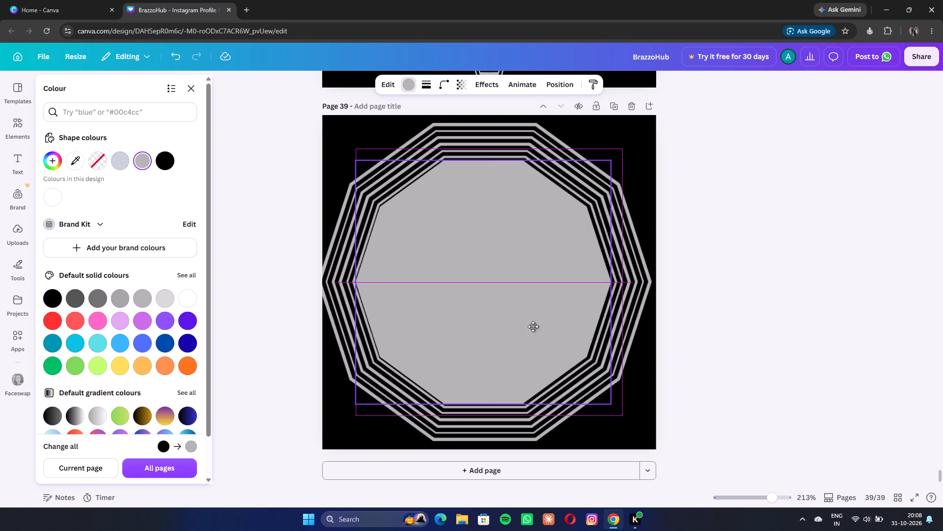
left_click(612, 403)
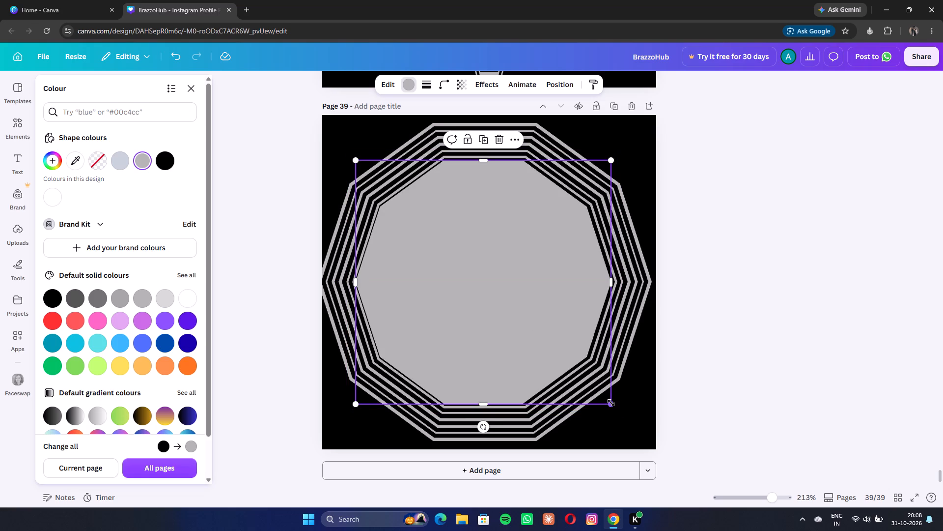
left_click(513, 319)
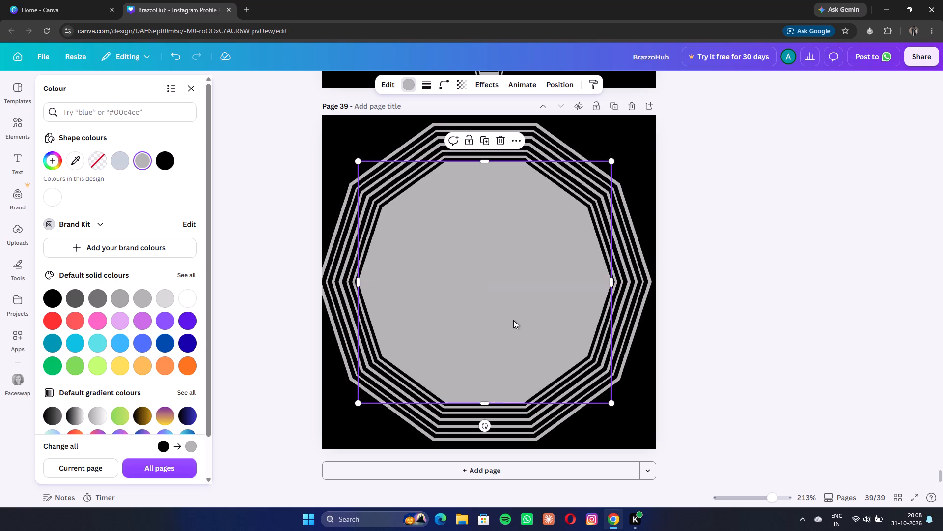
Duplicate the grey centre decagon, colour the copy black, and shrink and centre it to leave a thin grey outline.
left_click(488, 141)
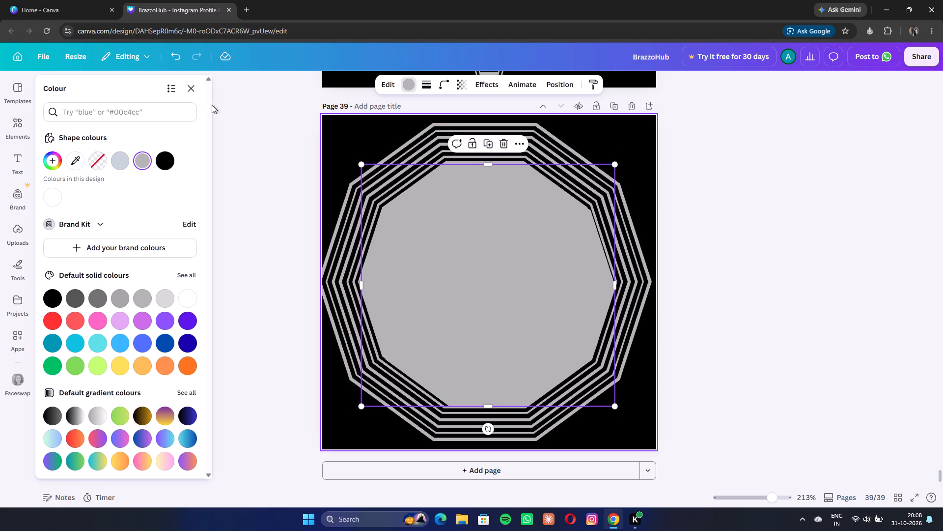
left_click(166, 166)
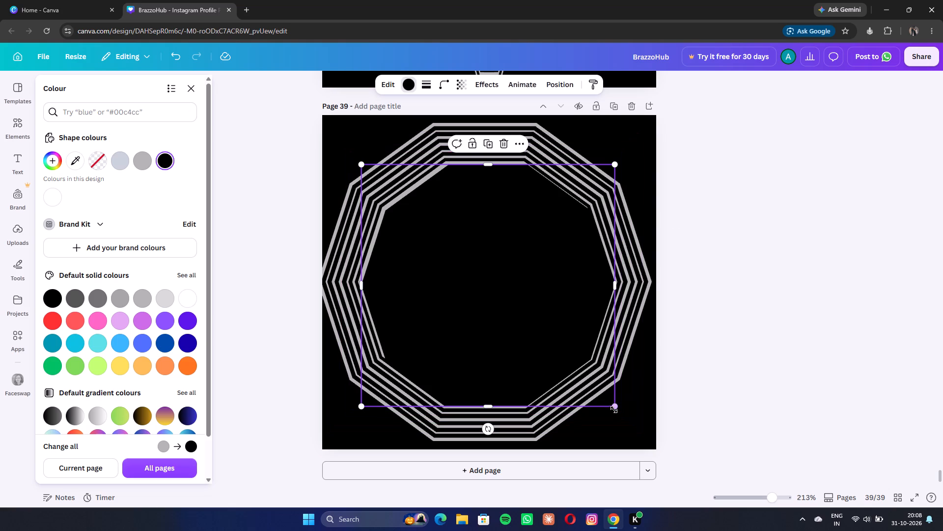
left_click_drag(614, 410, 604, 399)
left_click(522, 282)
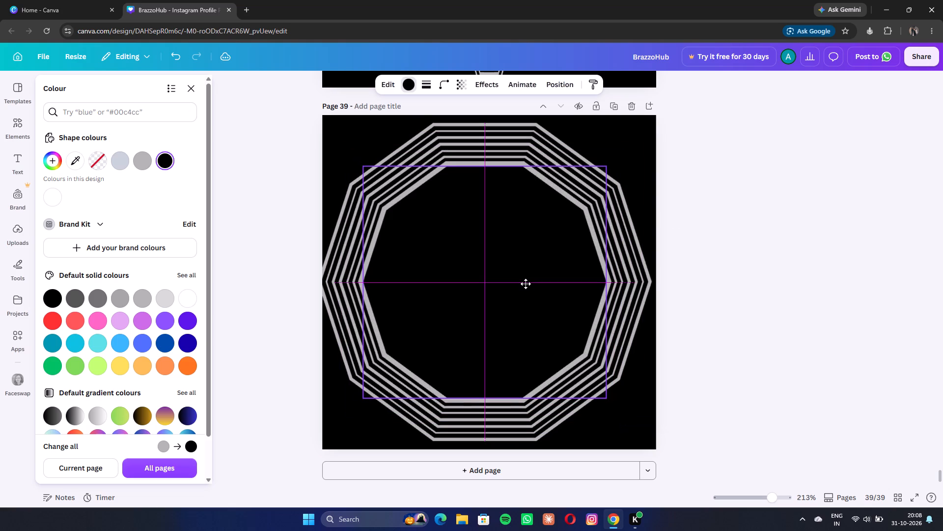
left_click(606, 397)
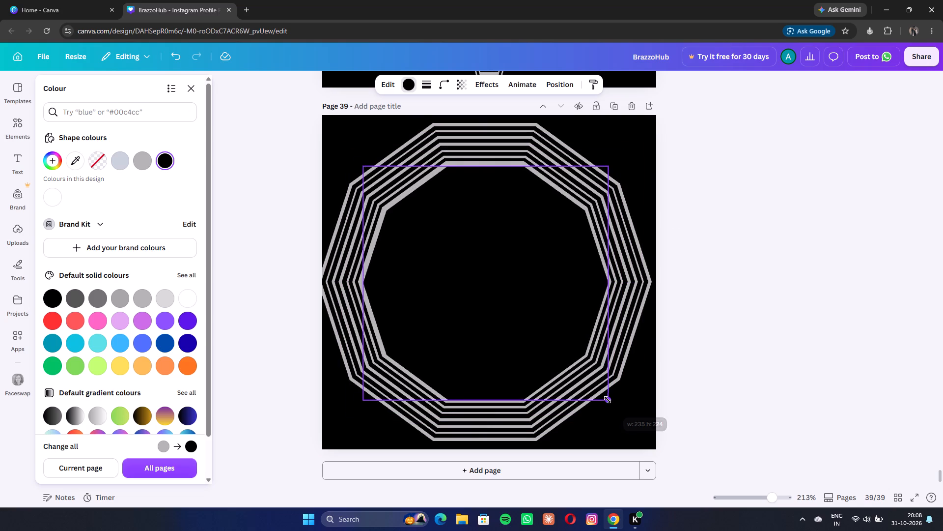
left_click(564, 340)
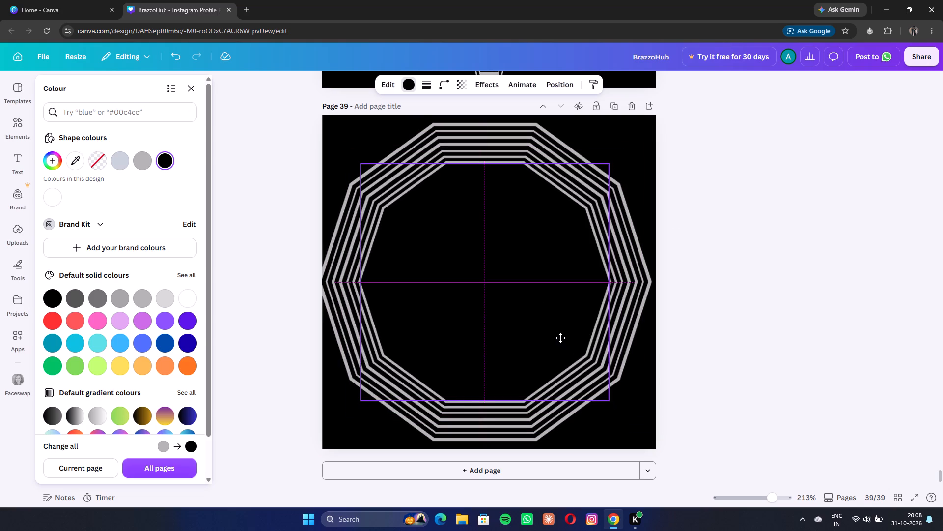
Duplicate the innermost black decagon, colour the copy grey, and shrink and centre it inside a thin black band.
left_click(488, 143)
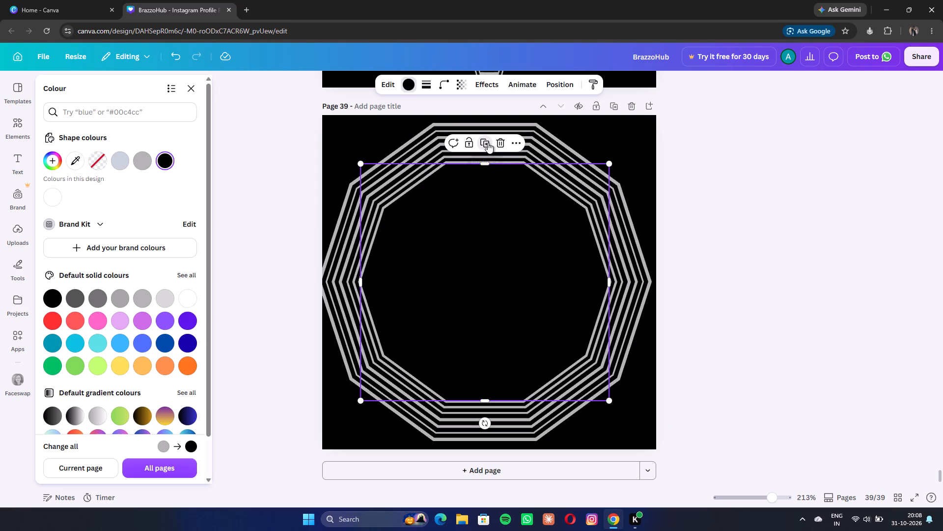
left_click(142, 161)
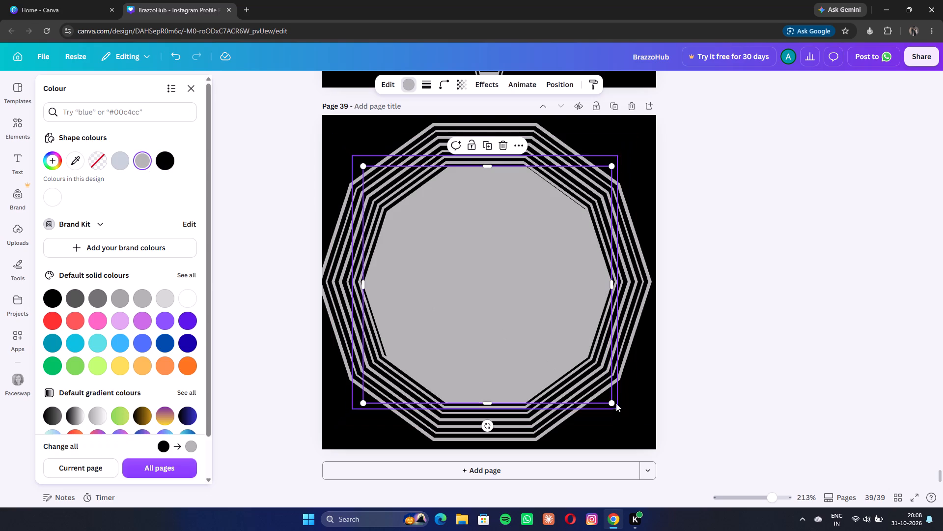
left_click_drag(611, 402, 599, 393)
left_click(483, 311)
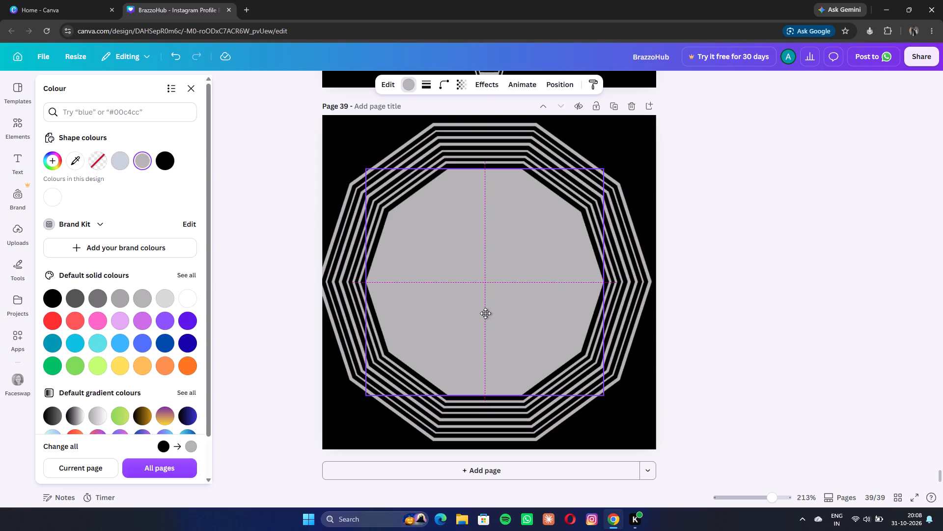
left_click(604, 394)
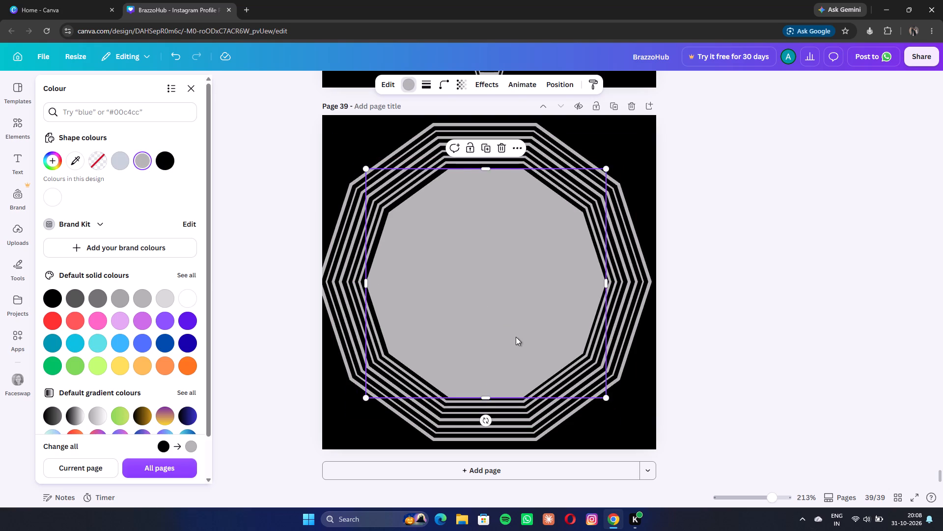
left_click(516, 337)
Duplicate the innermost grey decagon, colour the copy black, and shrink and centre it to leave another thin grey outline.
left_click(486, 146)
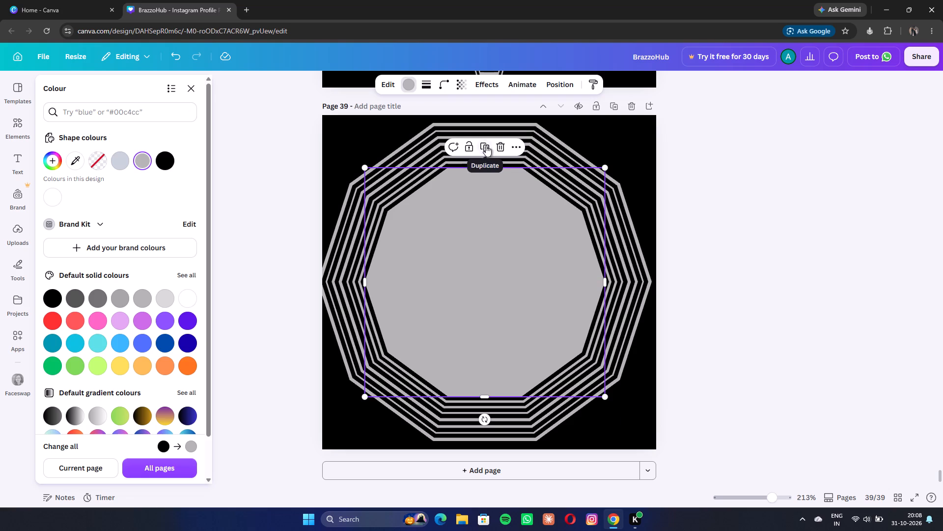
left_click(166, 162)
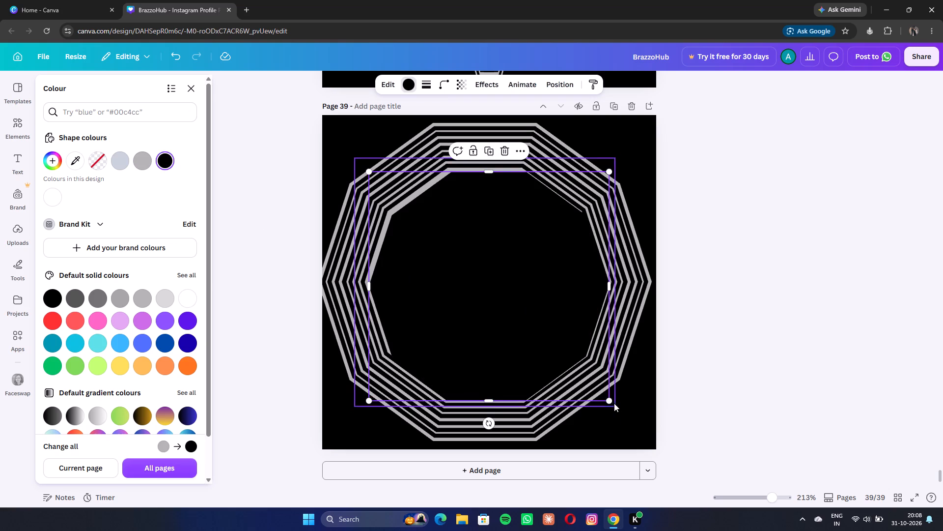
left_click_drag(610, 402, 605, 397)
left_click(541, 326)
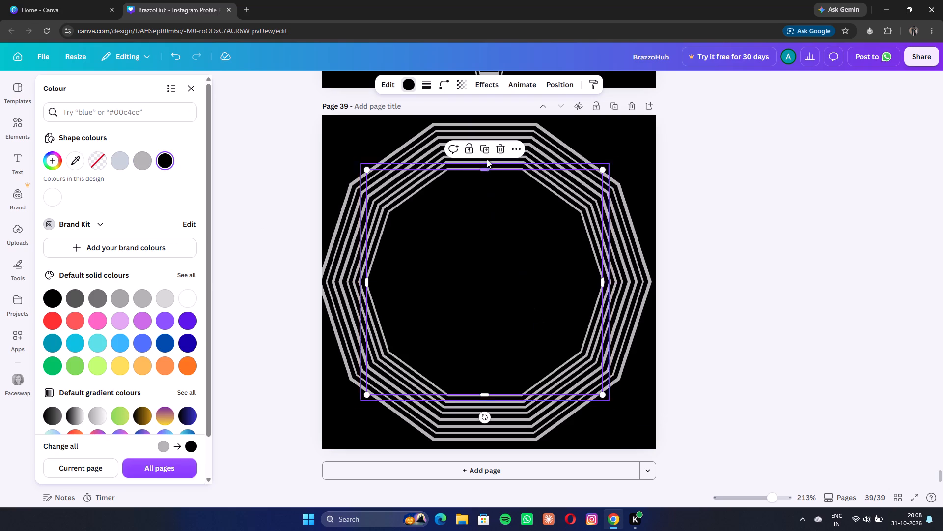
Duplicate the innermost black decagon, colour the copy grey, and resize and centre it at about 217 × 207.
left_click(485, 150)
left_click(143, 162)
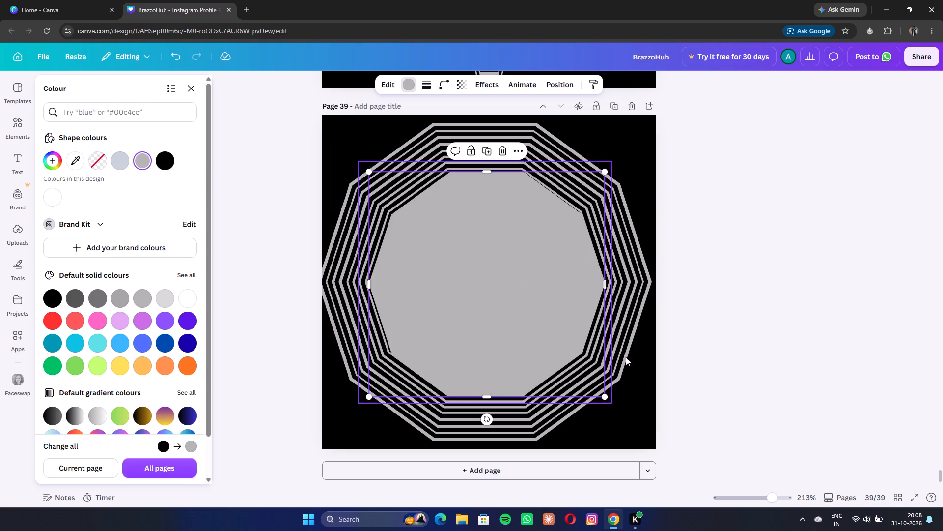
left_click_drag(605, 398, 595, 387)
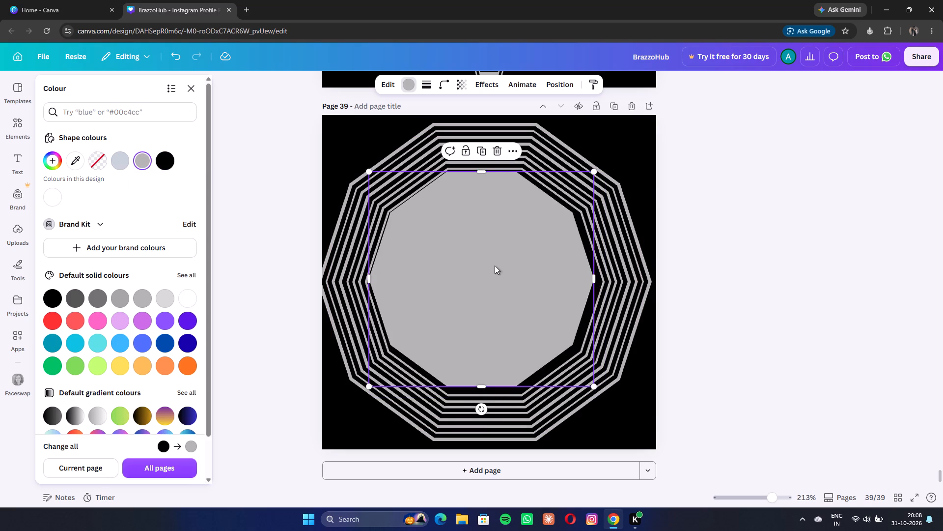
left_click_drag(495, 265, 499, 269)
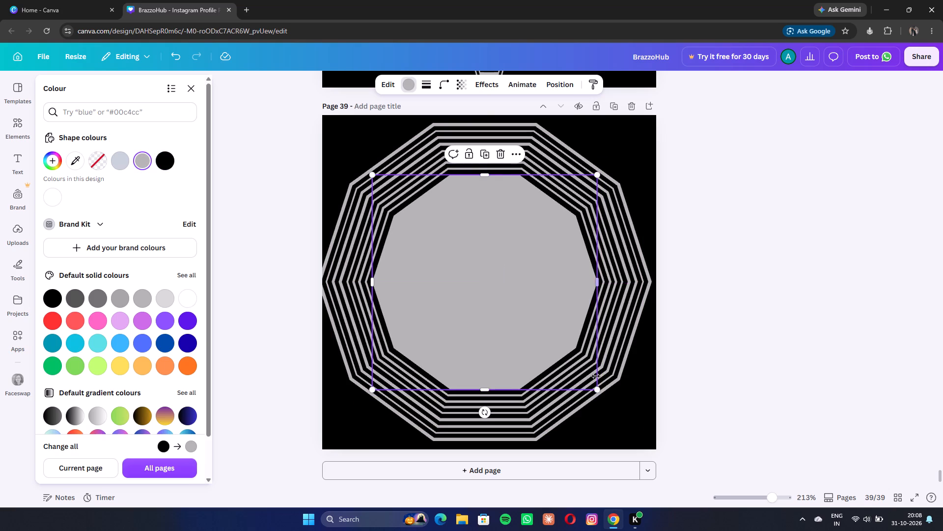
left_click(595, 387)
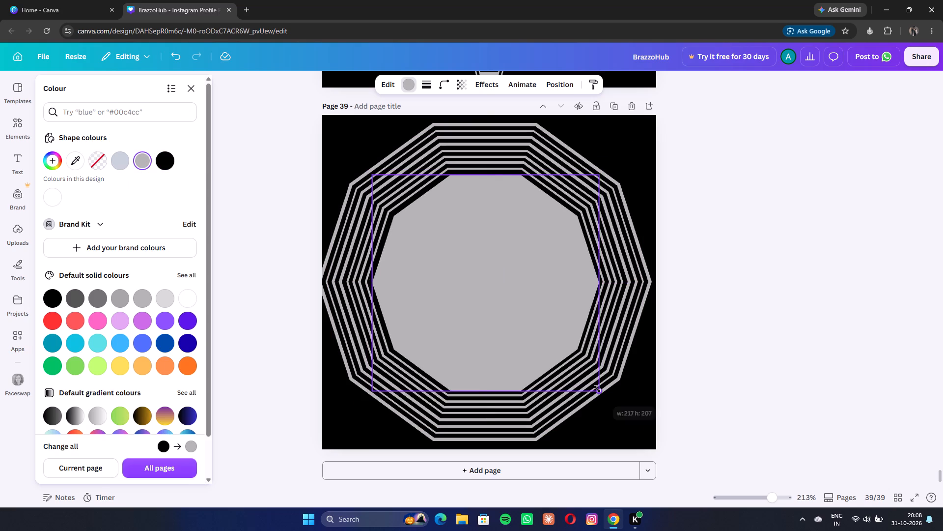
left_click(547, 323)
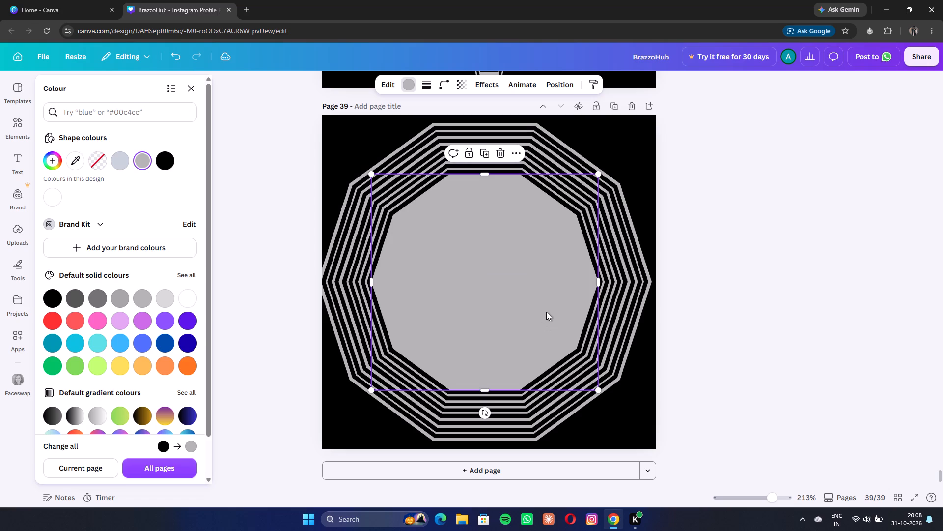
Duplicate the innermost grey decagon, colour the copy black, and shrink and centre it to leave a thin grey outline.
left_click(481, 153)
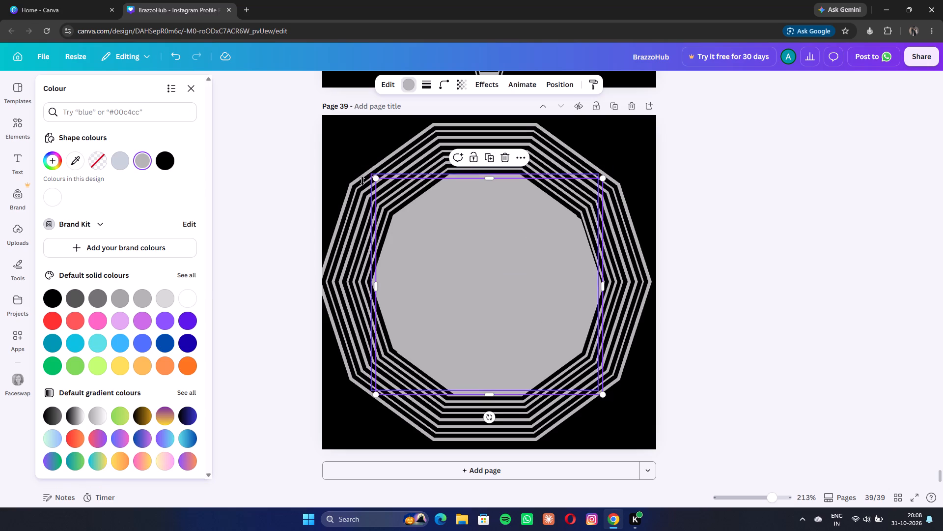
left_click(166, 159)
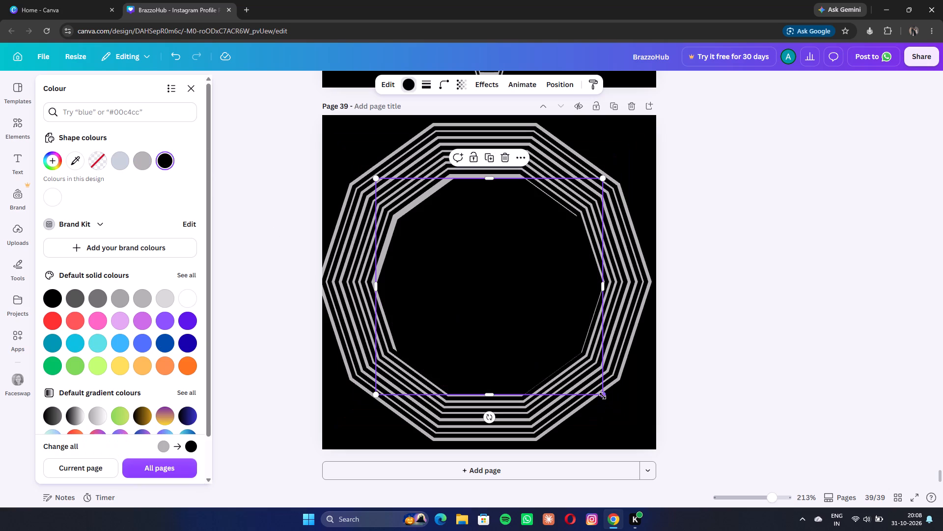
left_click(603, 396)
left_click(536, 344)
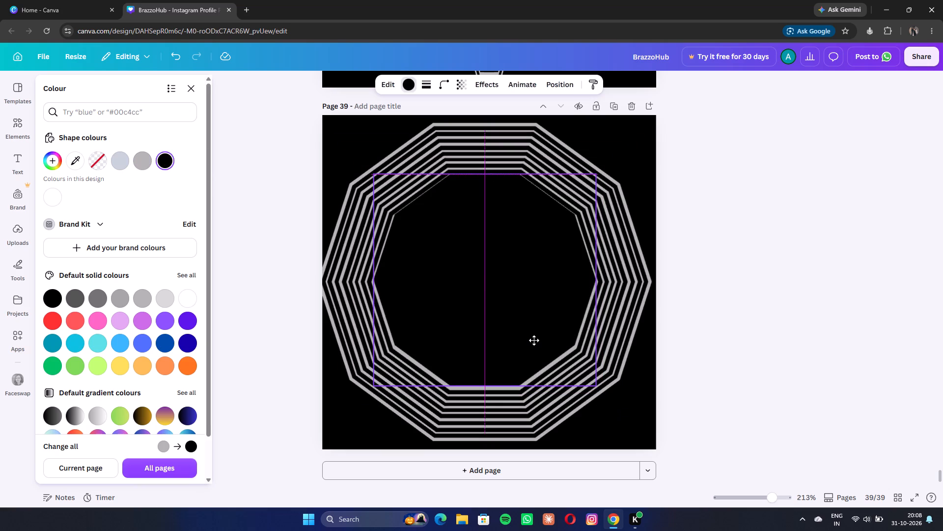
Duplicate the innermost black decagon, colour the copy grey, and shrink and centre it inside a thin black band.
left_click(481, 152)
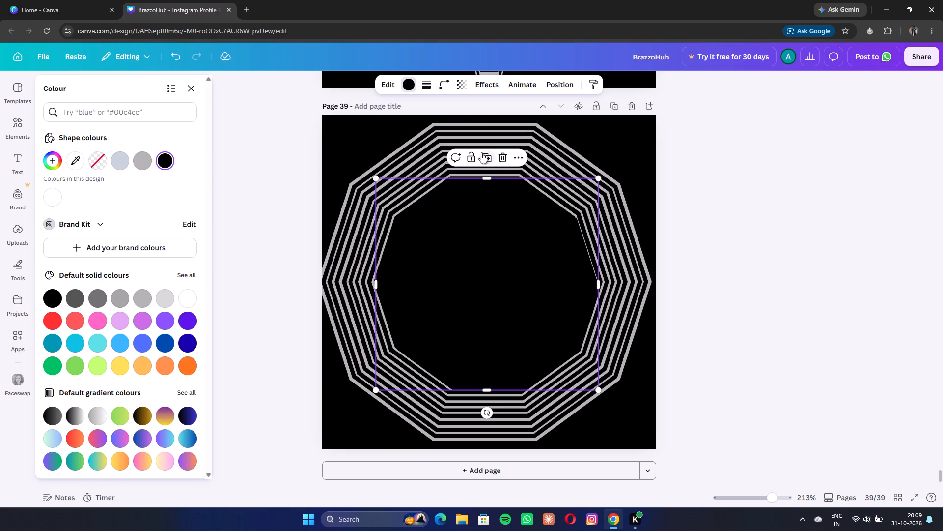
left_click(149, 159)
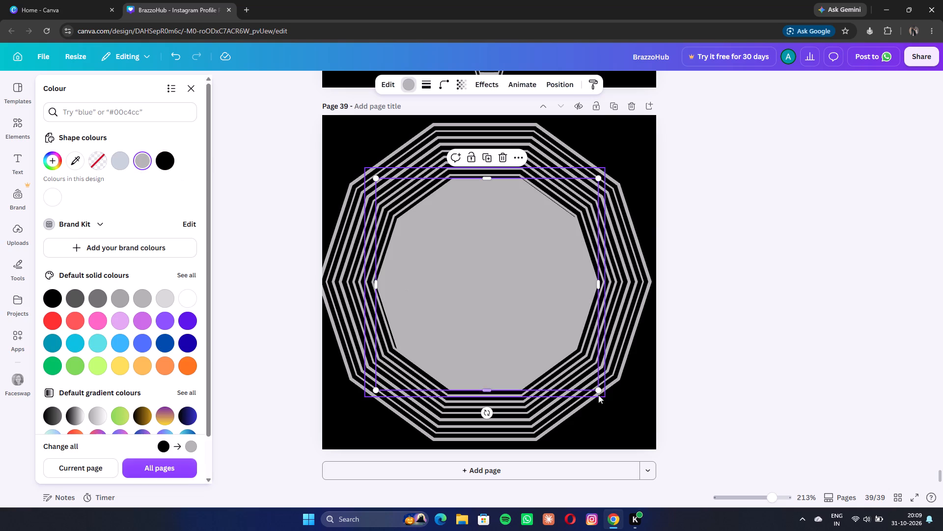
left_click_drag(597, 391, 590, 387)
left_click(525, 316)
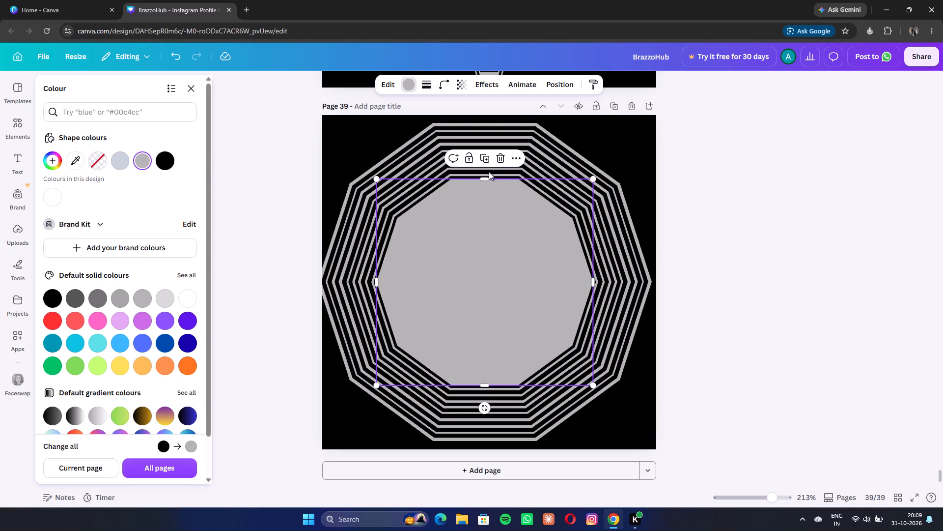
Duplicate the innermost grey decagon, colour the copy black, and adjust its size and centre it to leave a thin grey outline.
left_click(483, 157)
left_click(167, 161)
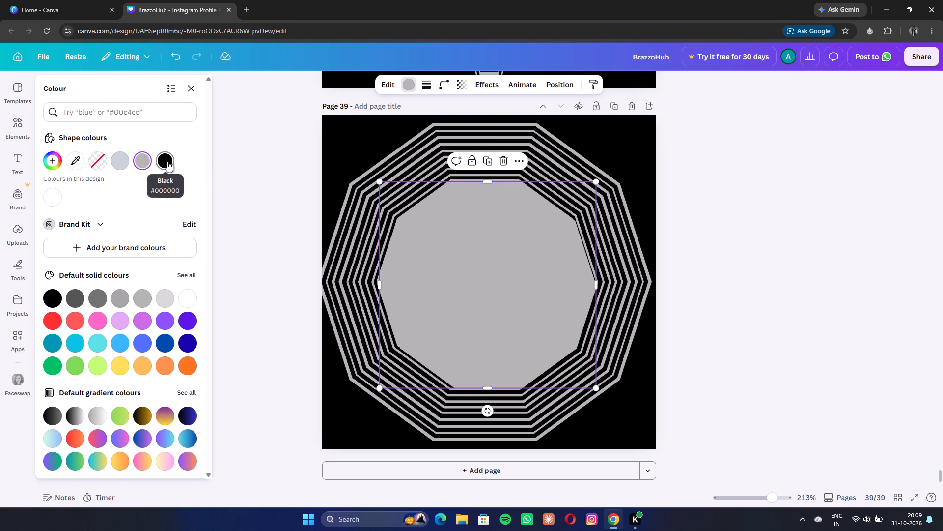
left_click_drag(598, 389, 590, 382)
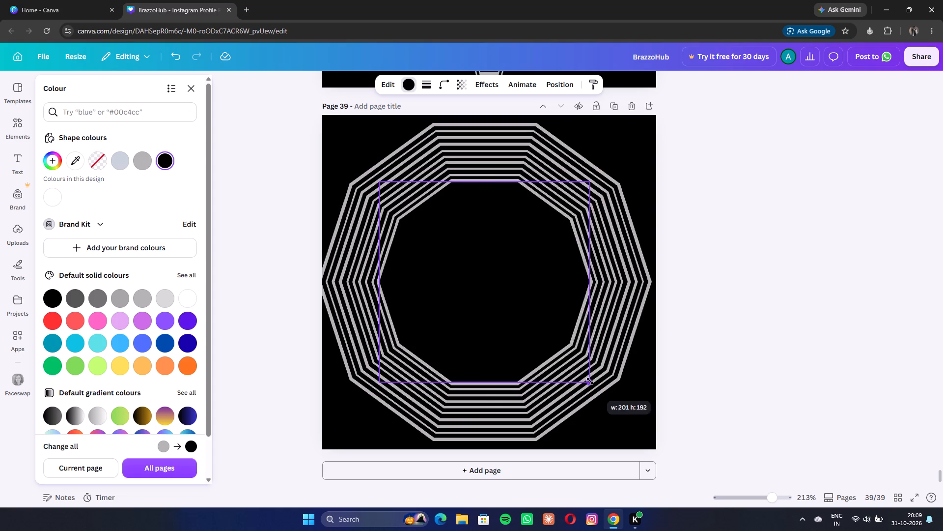
left_click(500, 293)
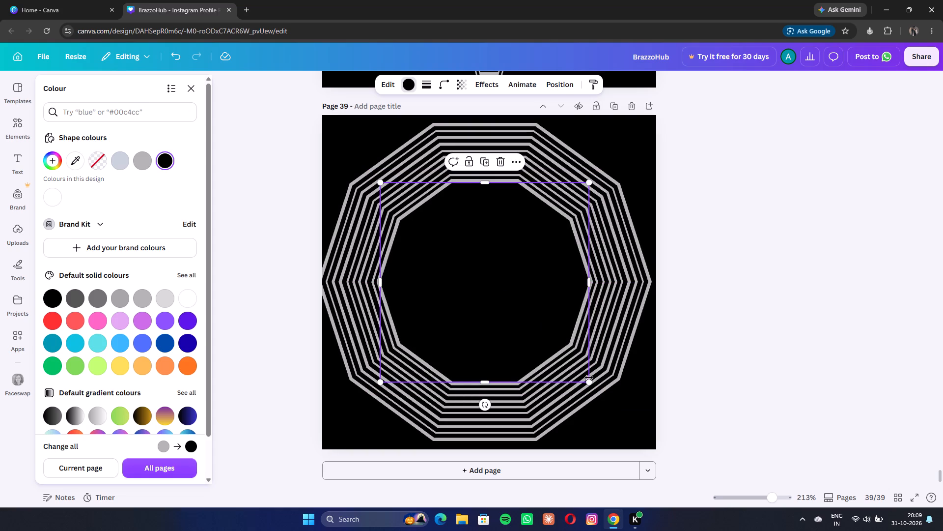
left_click(586, 380)
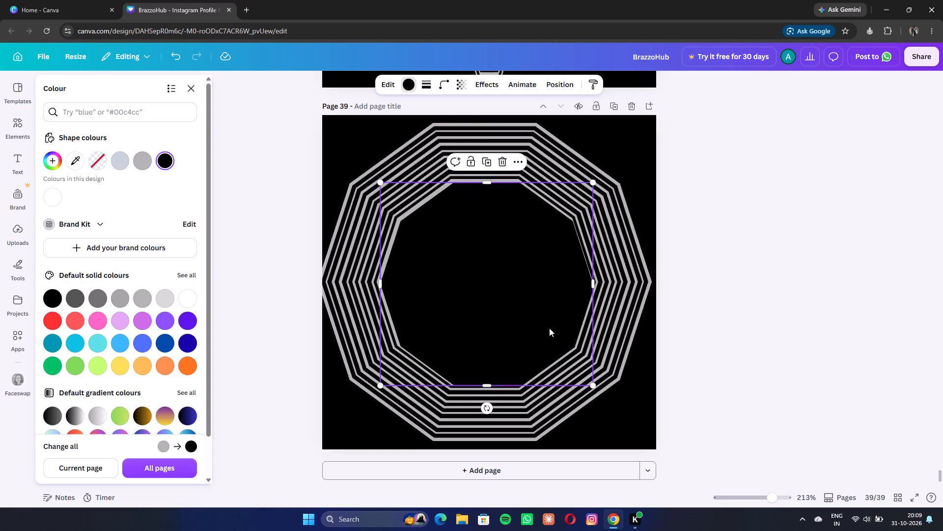
left_click(549, 327)
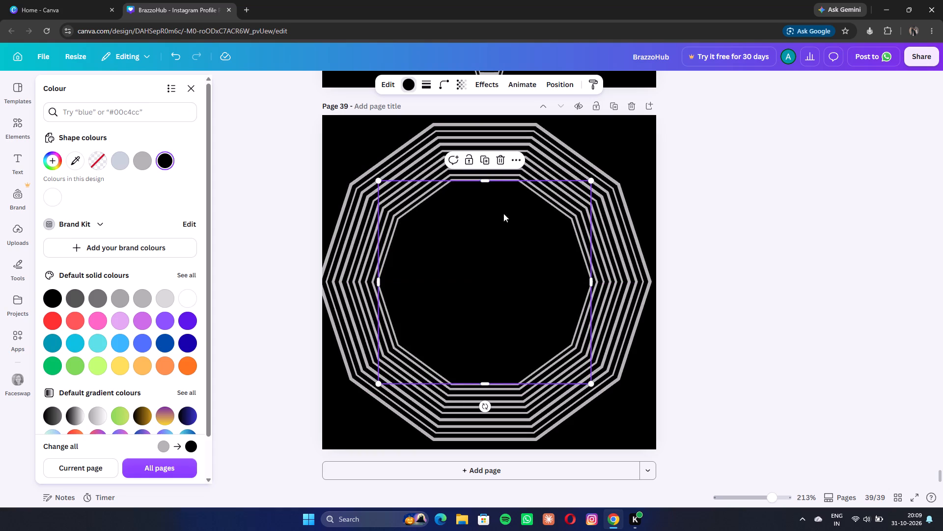
Duplicate the innermost black decagon, colour the copy grey, and shrink and centre it within a thin black band.
left_click(485, 161)
left_click(140, 164)
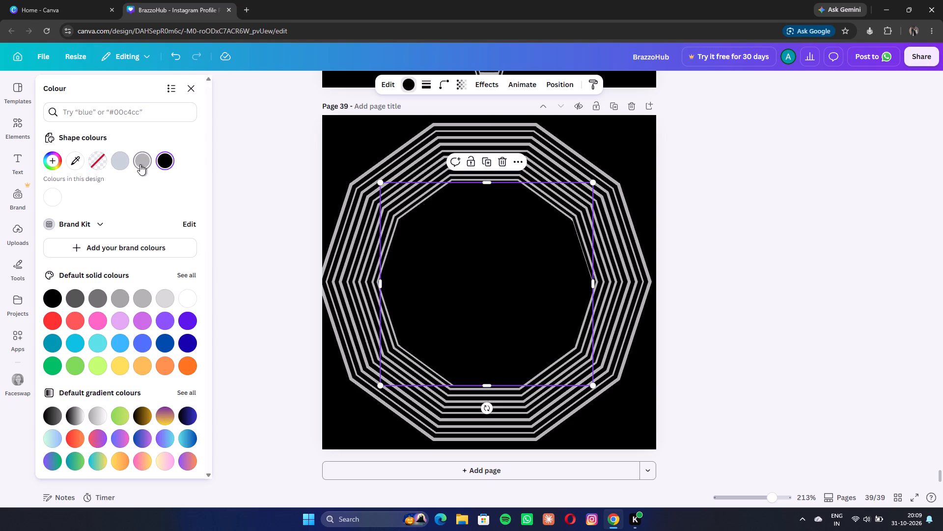
left_click_drag(593, 386, 586, 381)
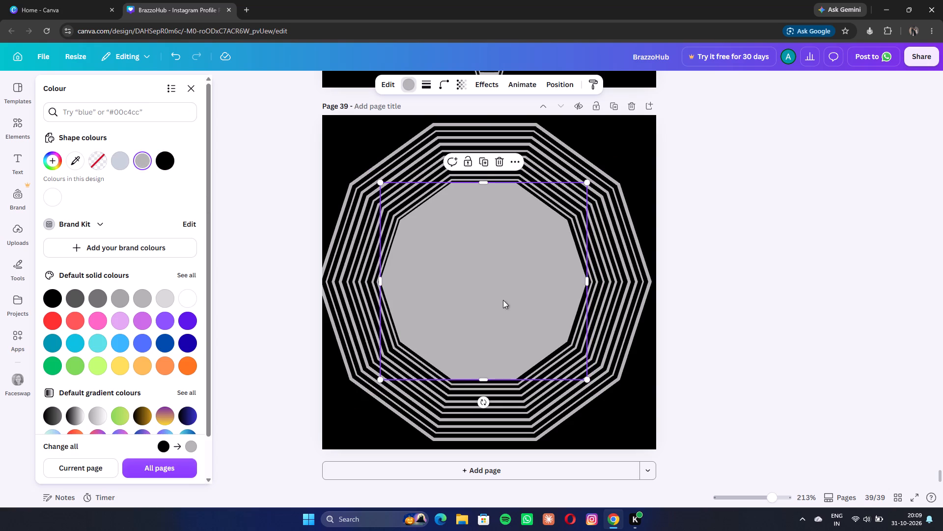
left_click(503, 300)
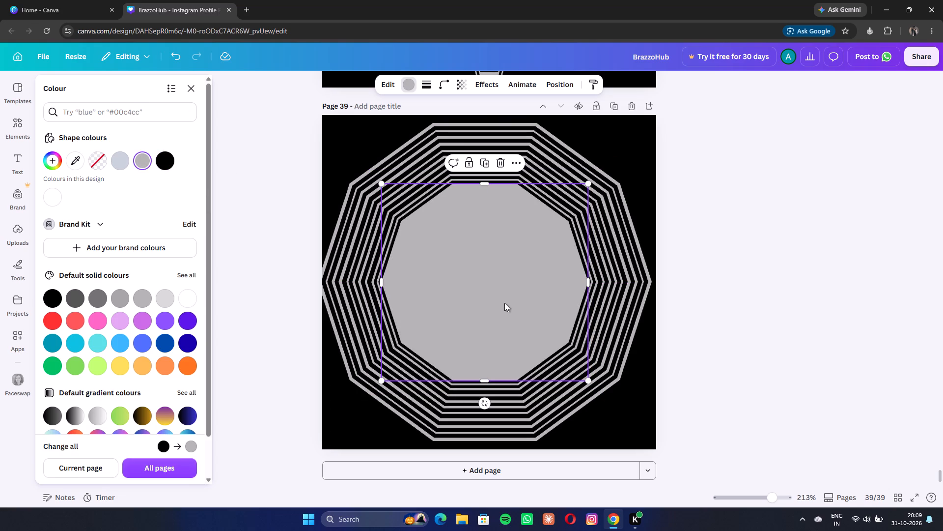
Duplicate the innermost grey decagon, colour the copy black, and fine-tune its size and centring to leave a thin, even grey outline.
left_click(485, 160)
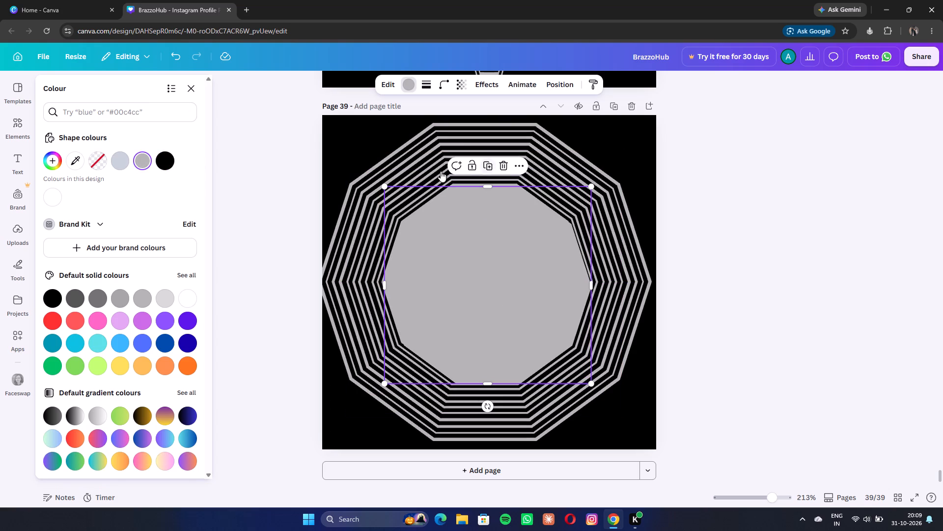
left_click(169, 163)
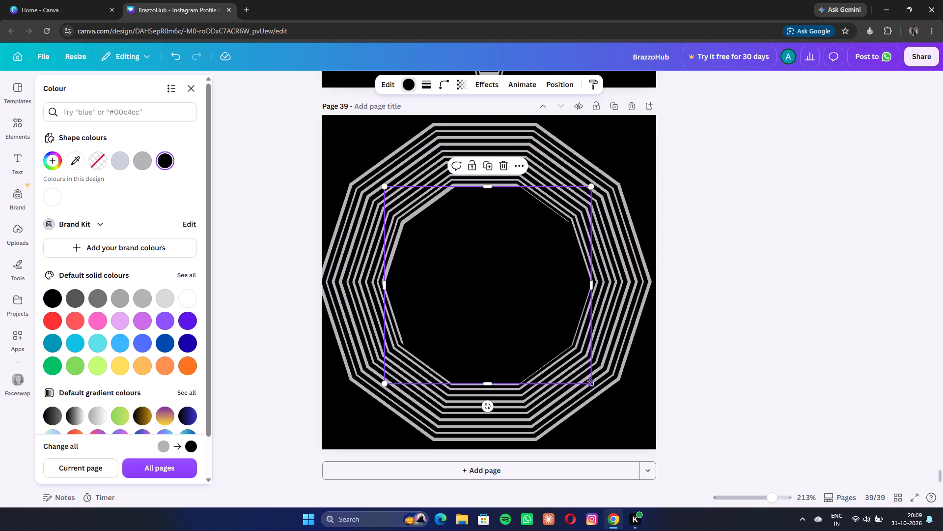
left_click_drag(590, 382, 583, 375)
left_click(530, 291)
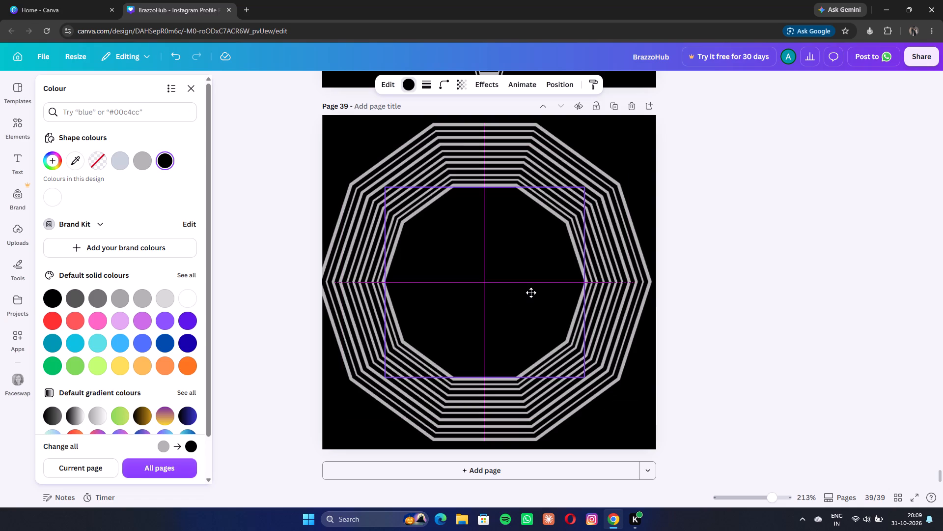
left_click(586, 376)
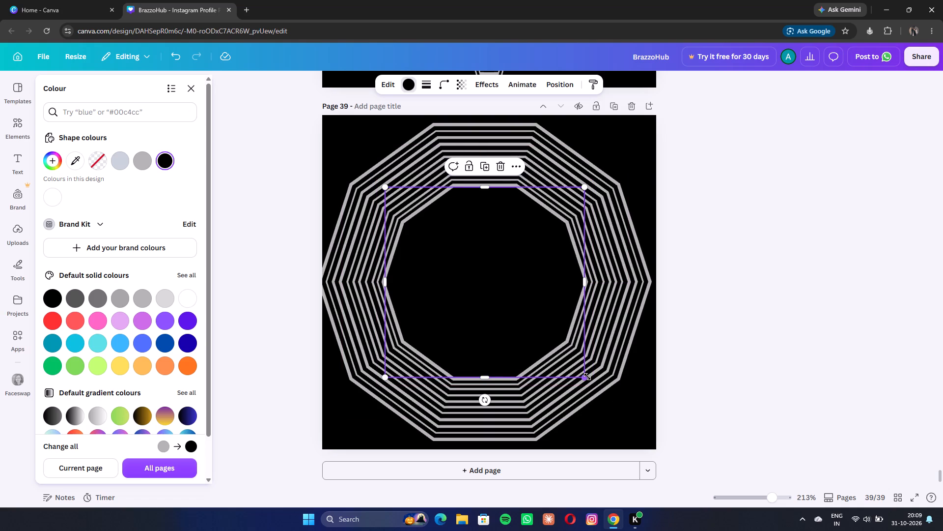
left_click(540, 326)
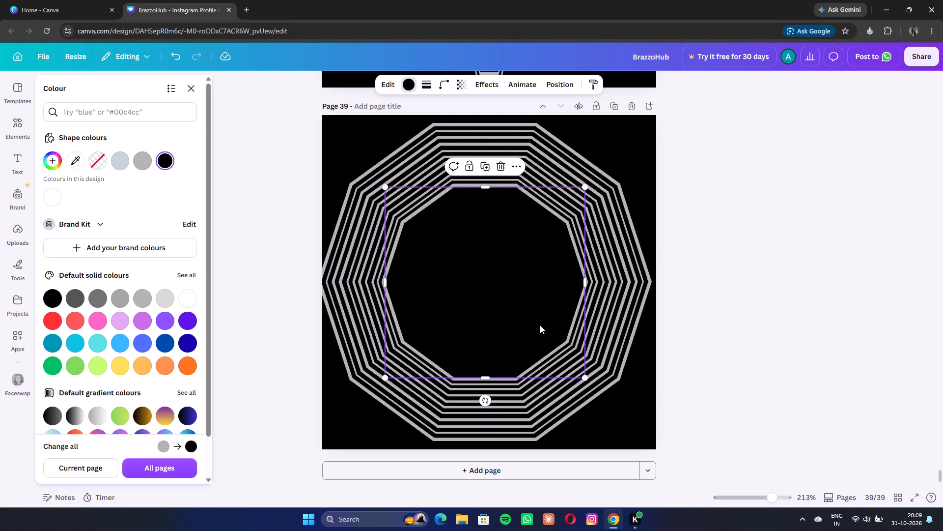
left_click(583, 377)
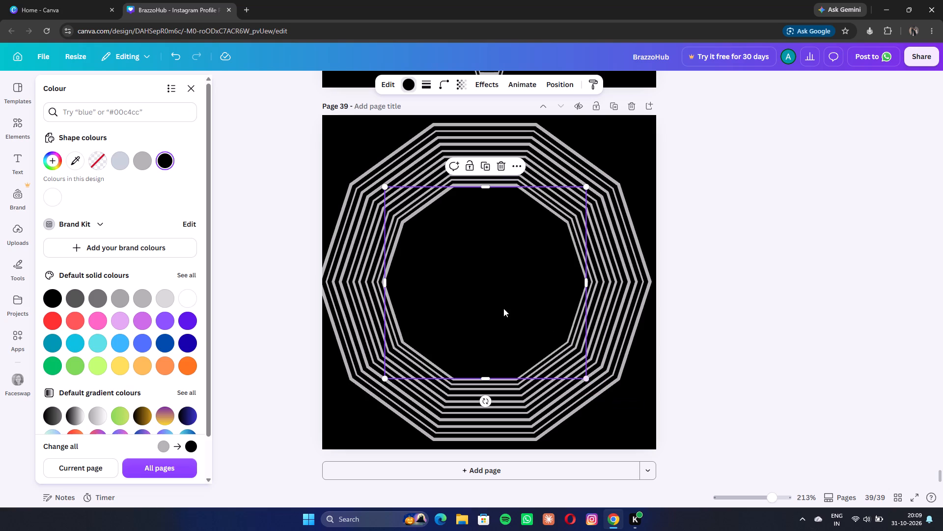
left_click(503, 308)
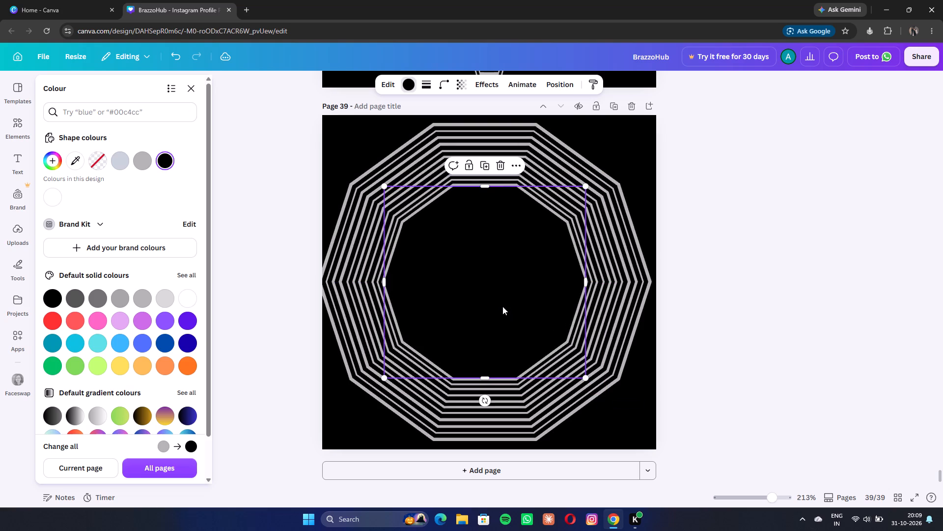
Duplicate the innermost black decagon, colour the copy grey, and fine-tune its size and centring inside a thin black band.
left_click(490, 162)
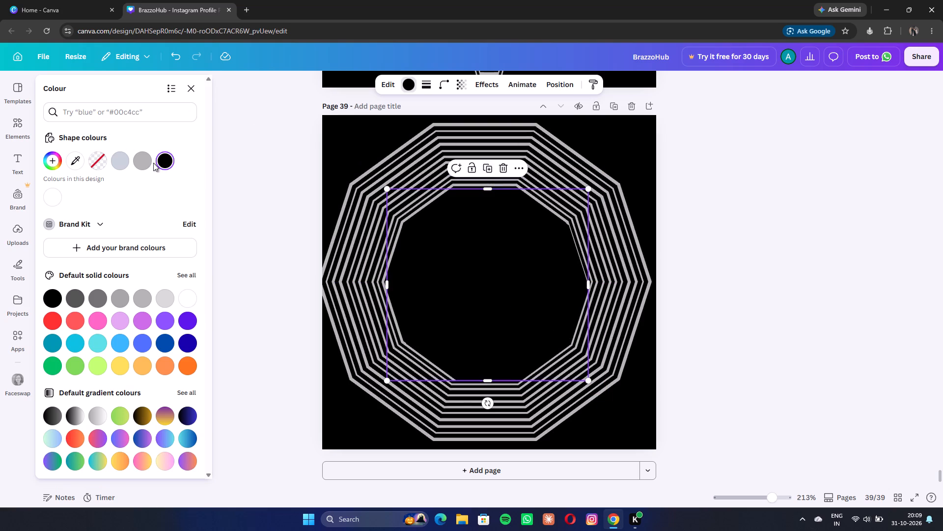
left_click(148, 160)
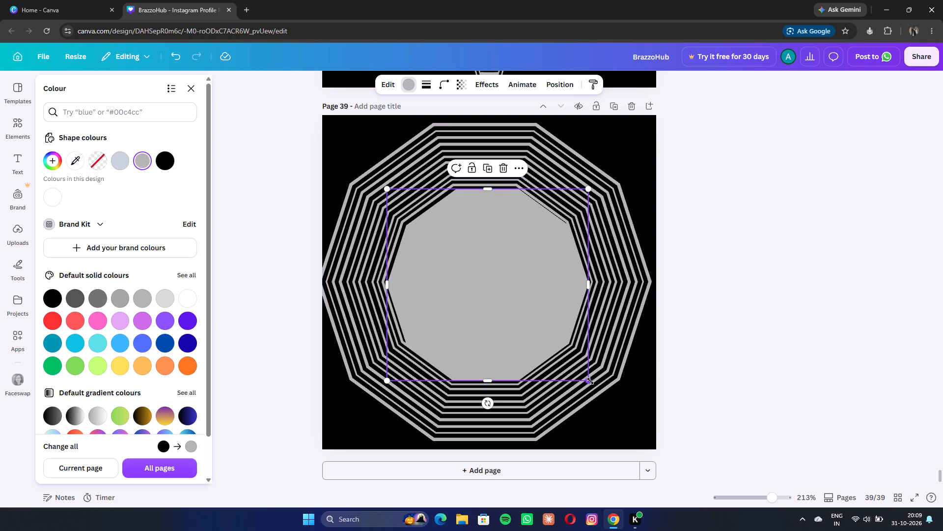
left_click_drag(590, 381, 577, 371)
left_click_drag(455, 229, 457, 233)
left_click(578, 371)
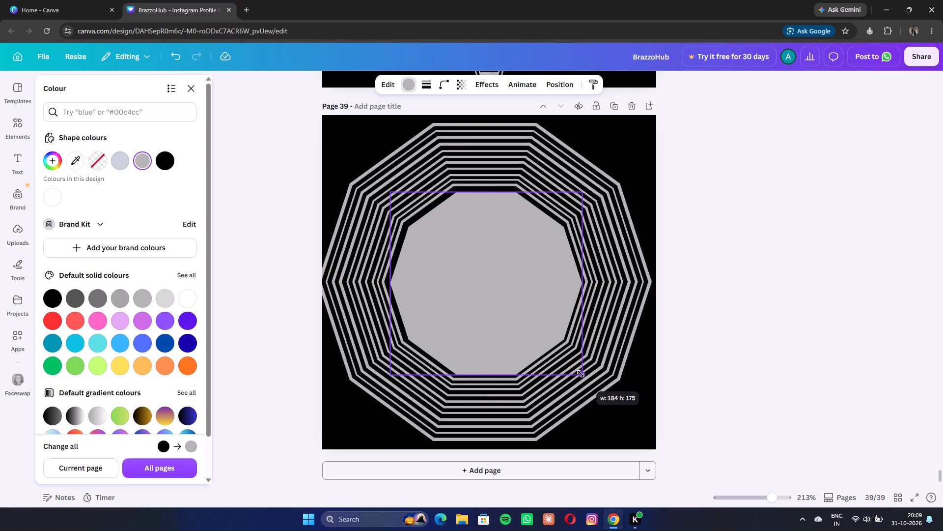
left_click(511, 298)
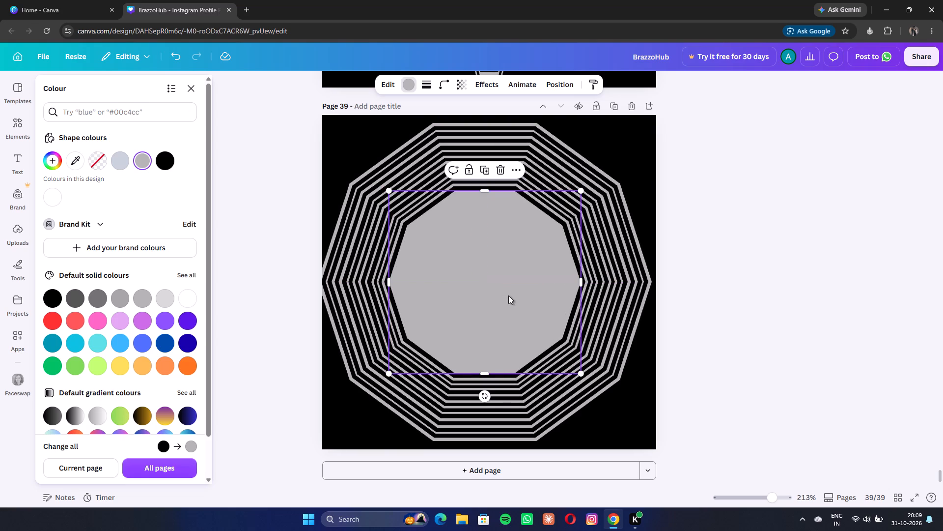
left_click(582, 374)
left_click(554, 336)
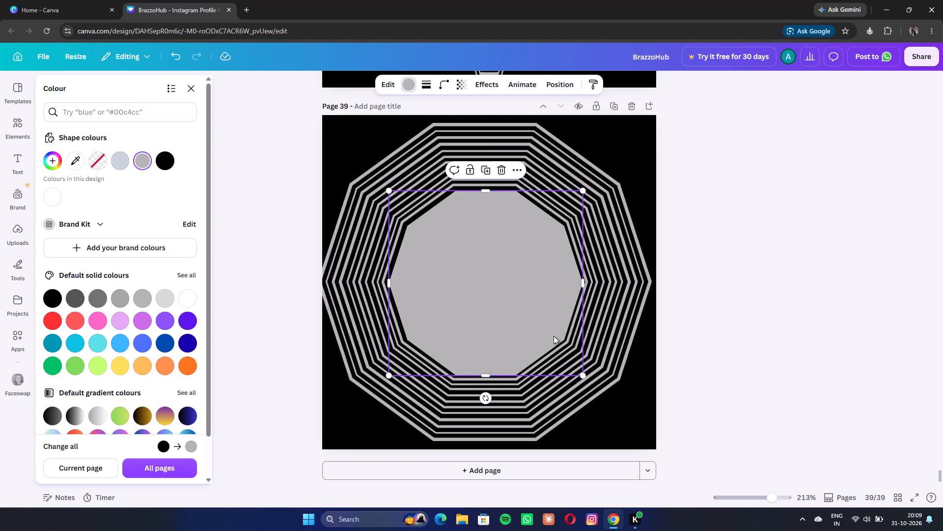
Duplicate the innermost grey decagon, colour the copy black, and shrink it to about 182 × 174, centred on the pattern.
left_click(484, 165)
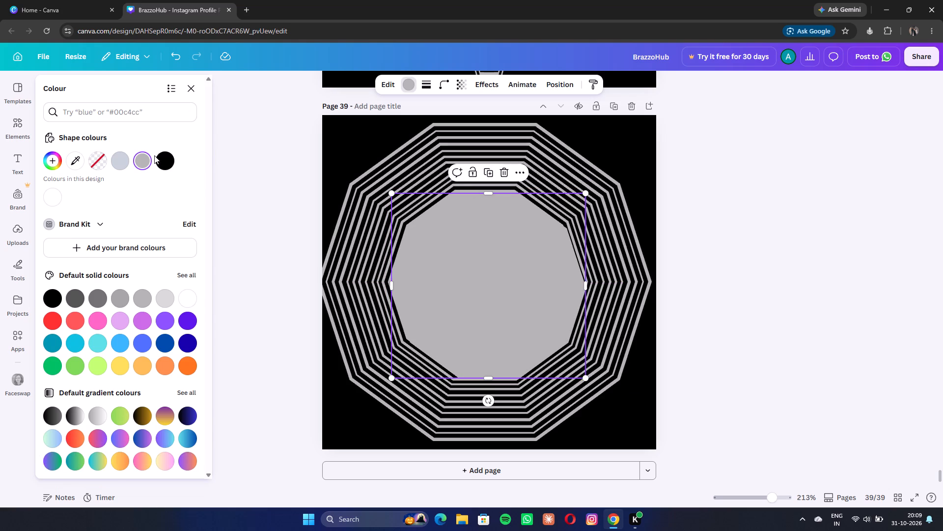
left_click(164, 162)
left_click(585, 380)
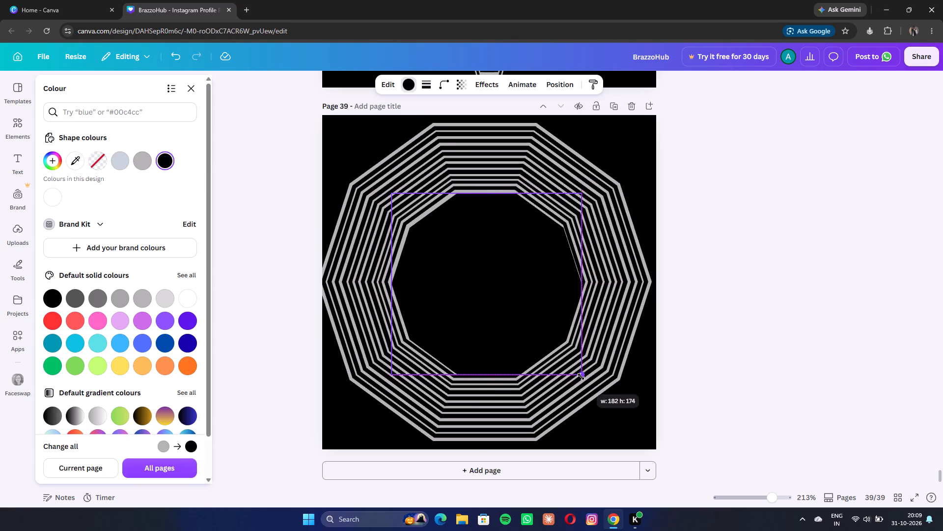
left_click(496, 317)
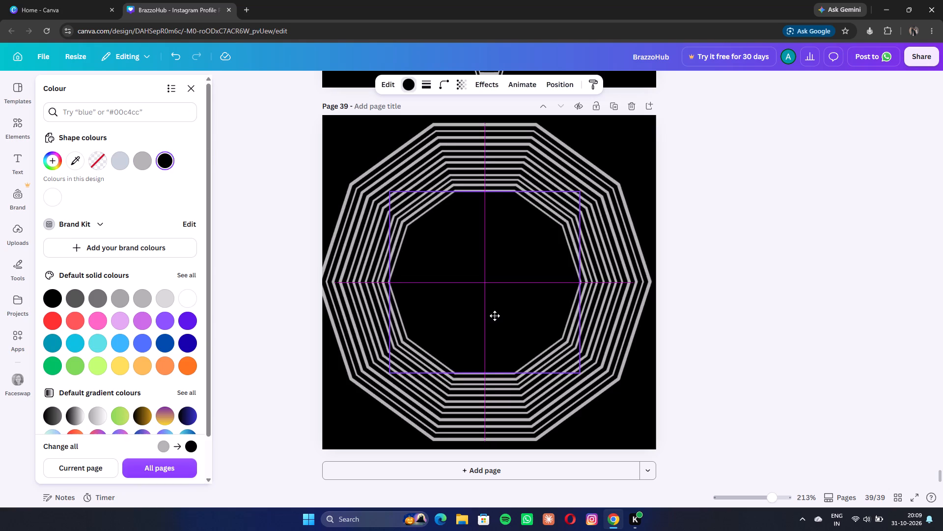
Duplicate the innermost black decagon, colour the copy grey, and shrink and centre it to leave a thin black band.
left_click(485, 165)
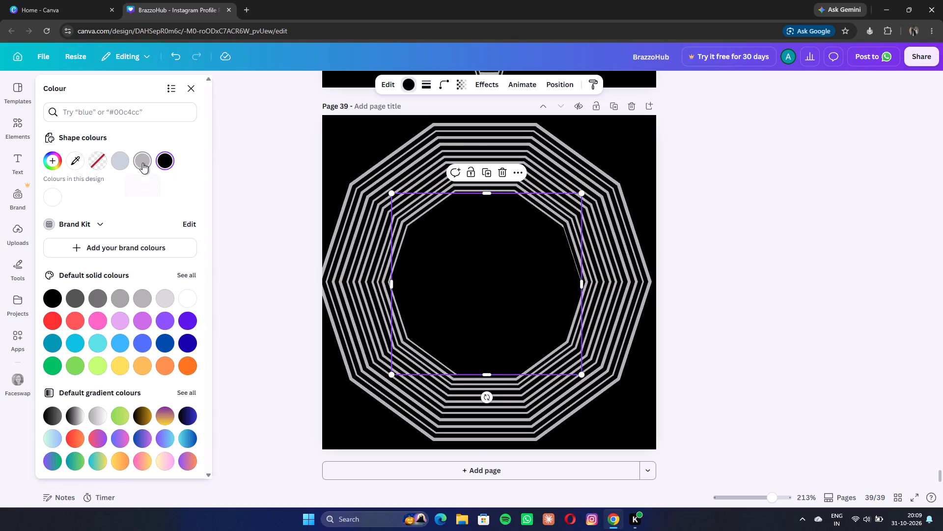
left_click(142, 163)
left_click_drag(580, 376, 573, 373)
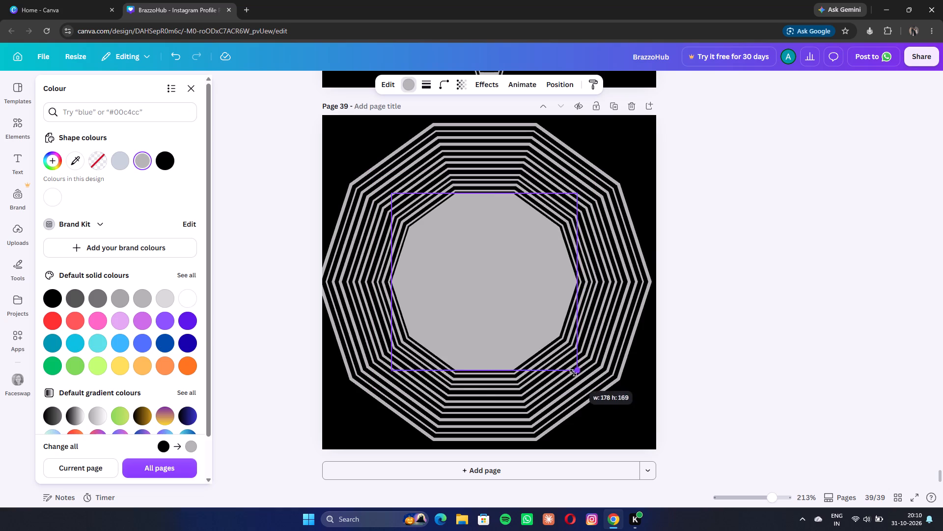
left_click_drag(573, 373, 571, 371)
left_click(497, 308)
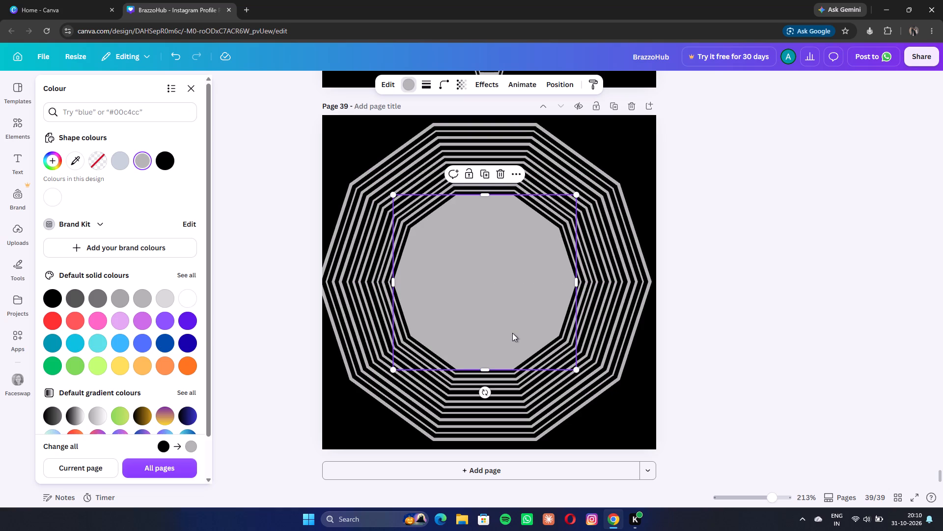
Duplicate the innermost grey decagon, colour the copy black, and shrink it to about 172 × 164, aligned to the pattern's centre.
left_click(486, 170)
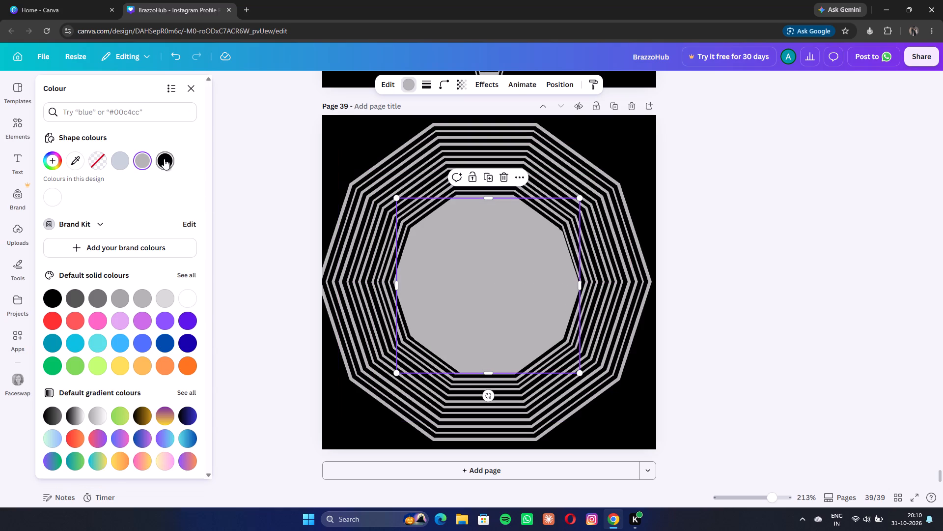
left_click(164, 159)
left_click_drag(582, 374, 578, 371)
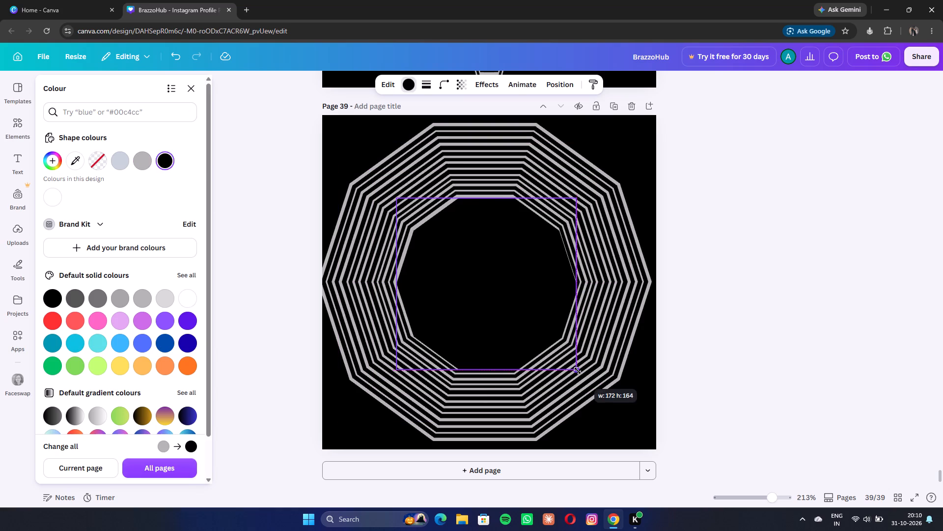
left_click_drag(578, 371, 577, 370)
left_click(520, 311)
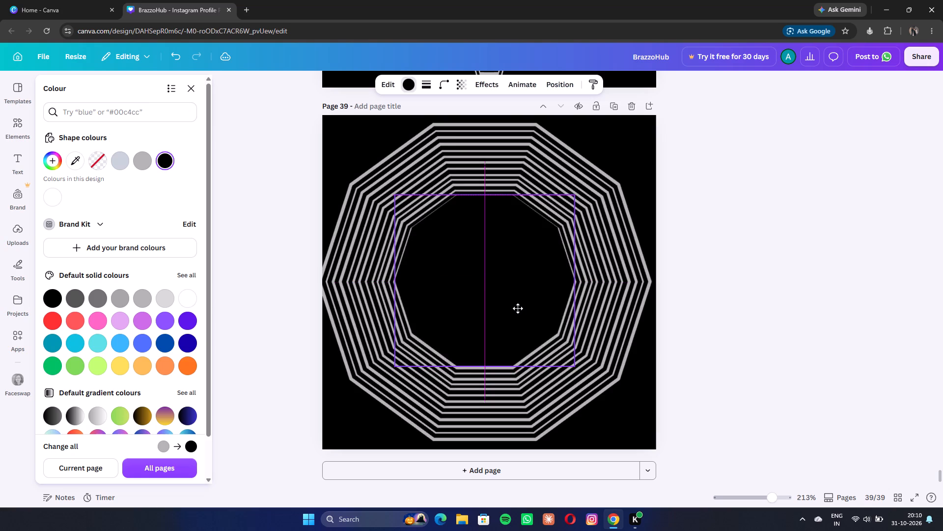
Duplicate the innermost black decagon, colour the copy grey, and resize it to about 164 × 156, centred inside a thin black band.
left_click(489, 178)
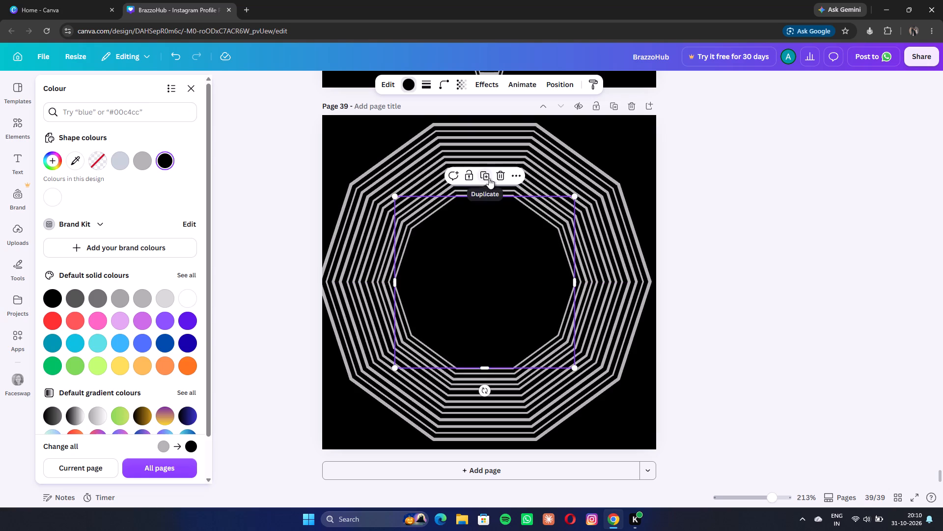
left_click(140, 164)
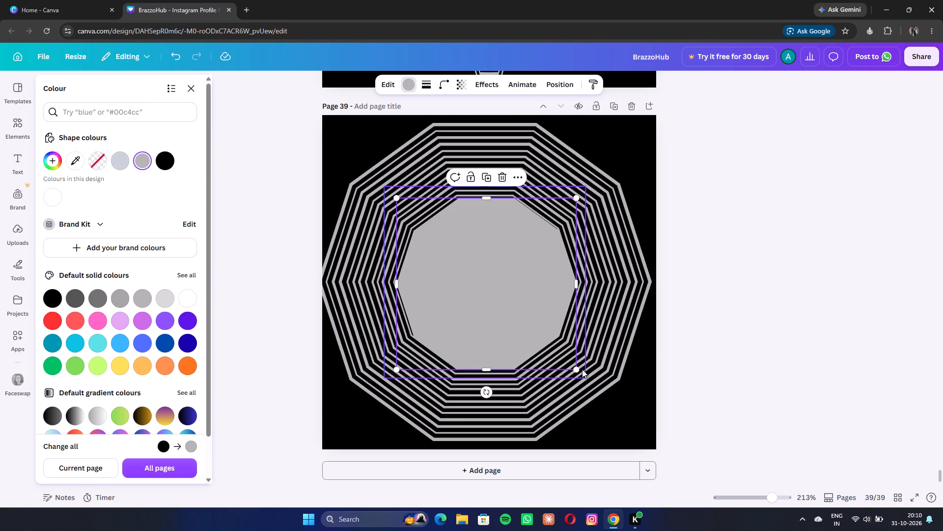
left_click_drag(578, 369, 567, 359)
left_click(473, 270)
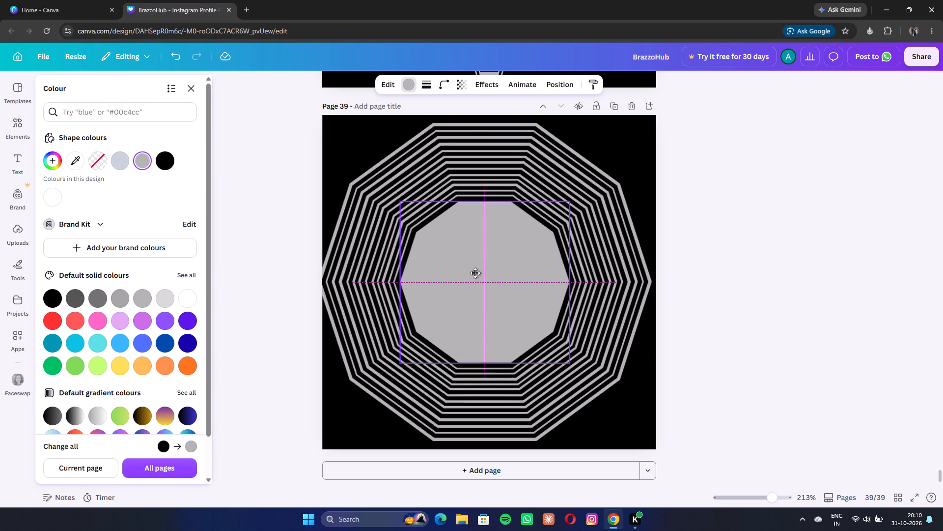
left_click(569, 362)
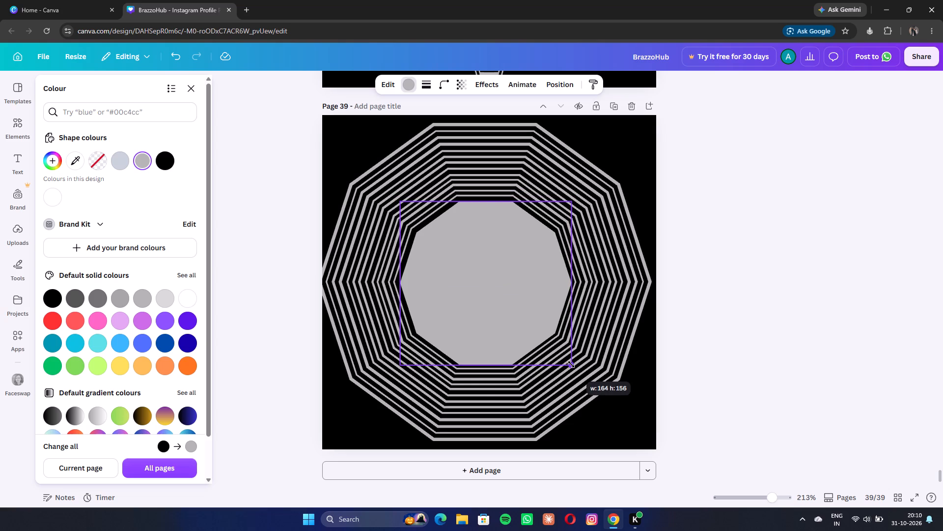
left_click(528, 295)
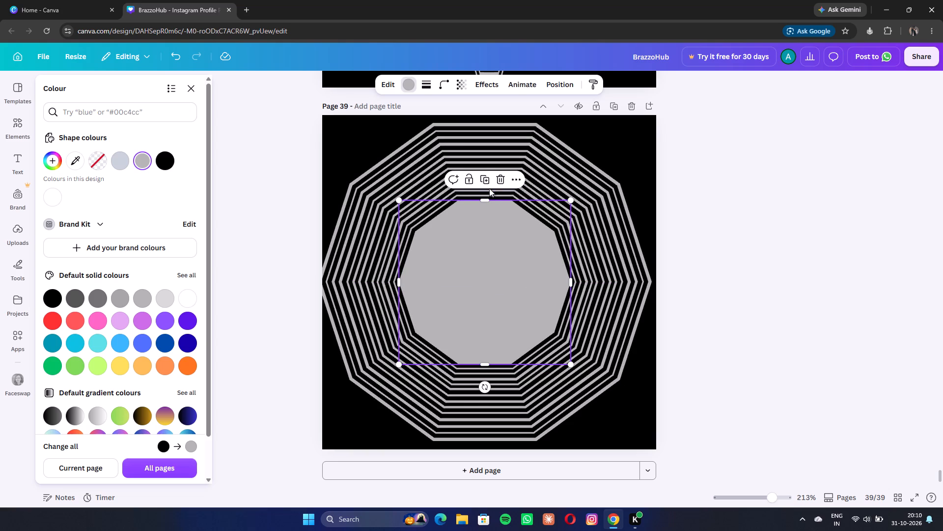
left_click(570, 363)
left_click(521, 300)
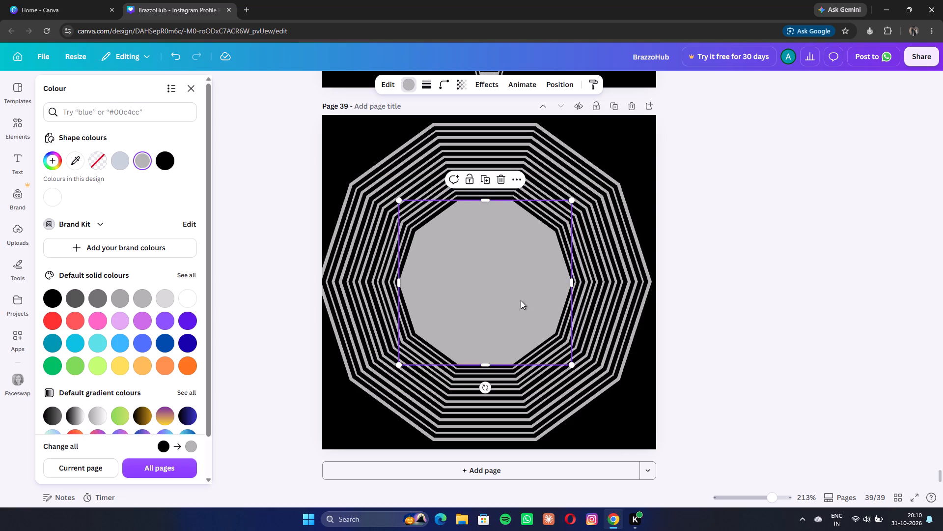
Duplicate the innermost grey decagon, colour the copy black, and fine-tune its size and centring to leave a thin grey ring.
left_click(484, 178)
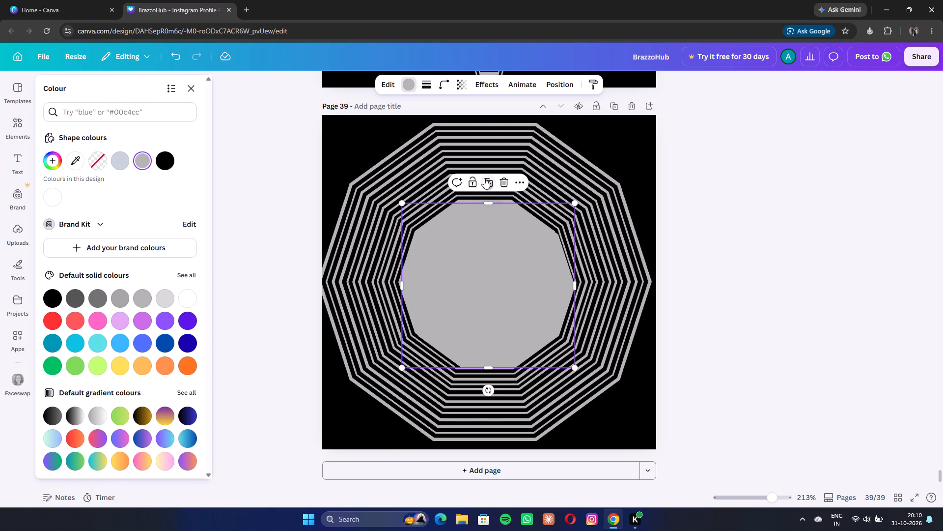
left_click(164, 166)
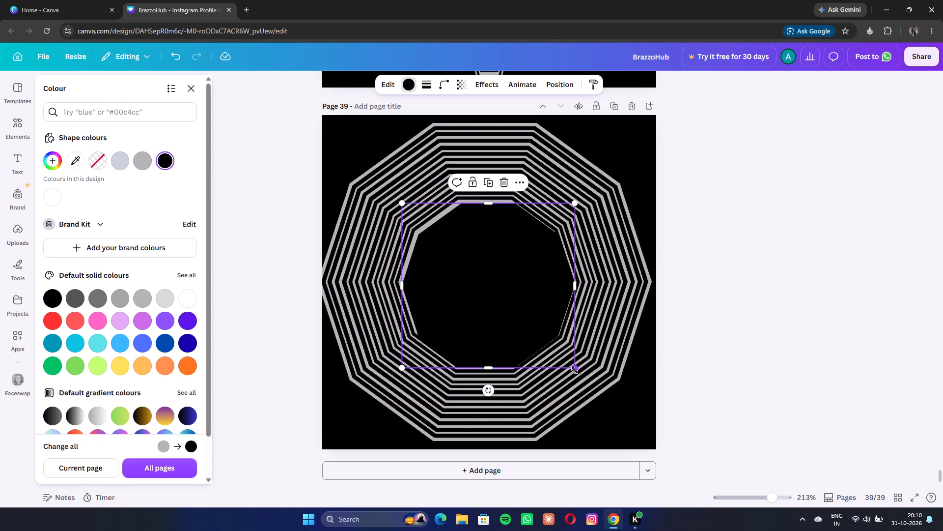
left_click_drag(575, 370, 566, 361)
left_click(506, 302)
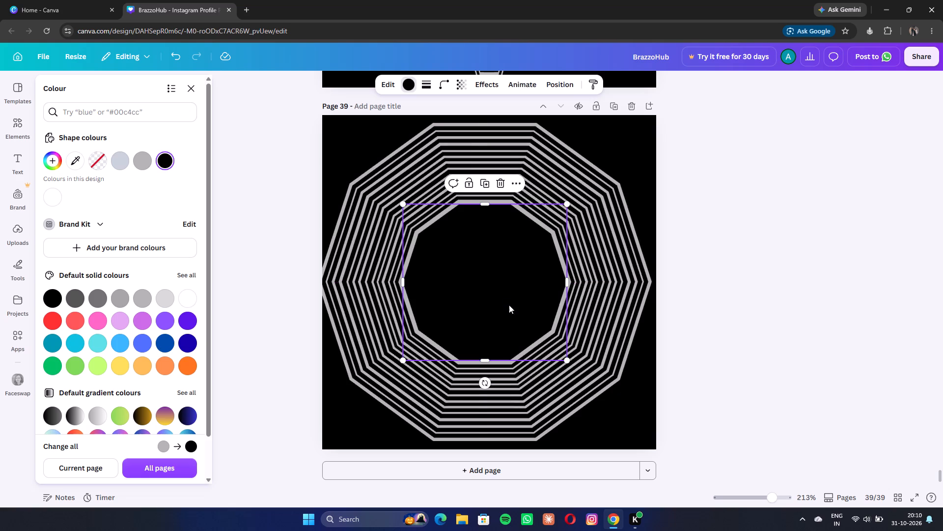
left_click(566, 360)
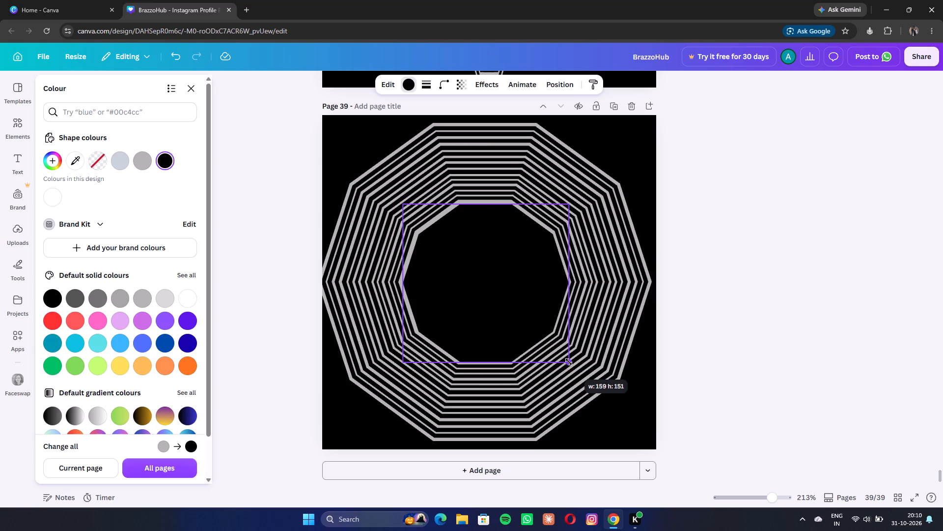
left_click(529, 321)
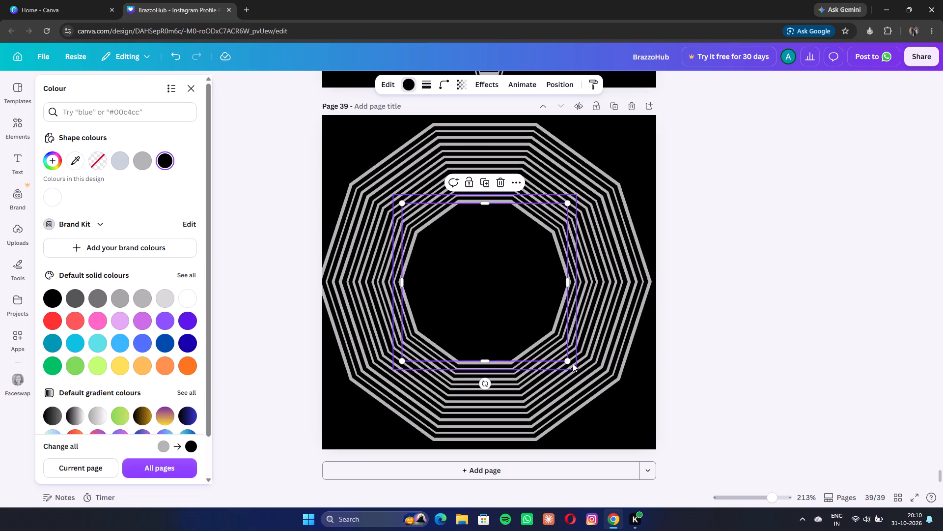
left_click(566, 359)
left_click(540, 326)
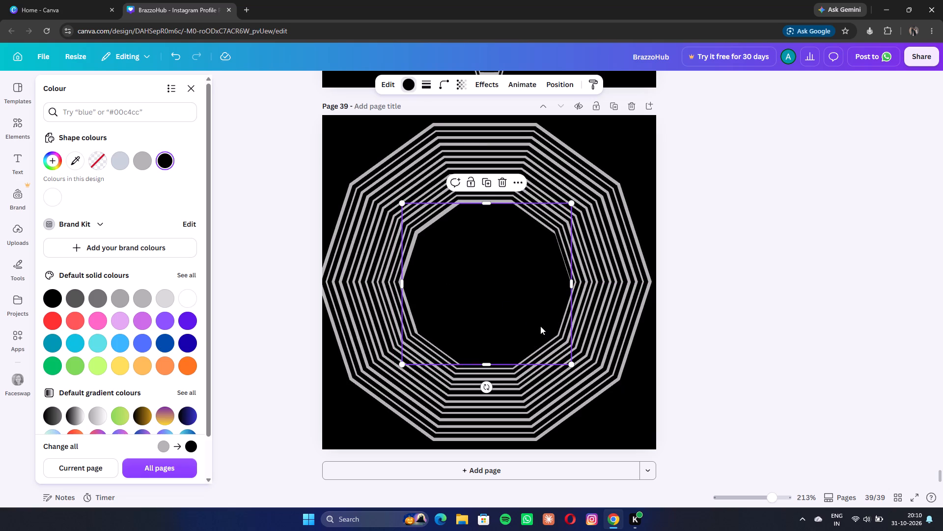
Duplicate the innermost black decagon, colour the copy grey, and shrink and centre it to leave a thin black band.
left_click(485, 181)
left_click(145, 161)
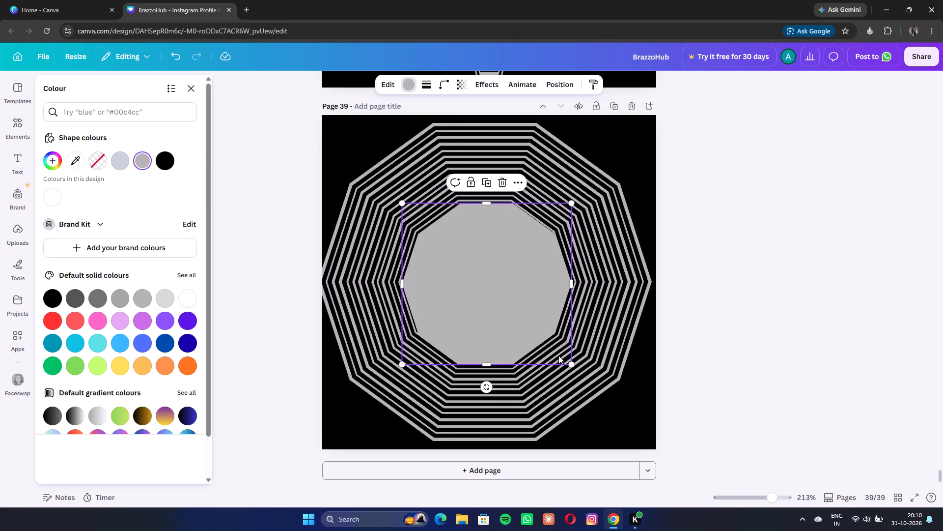
left_click_drag(570, 364, 562, 356)
left_click(465, 272)
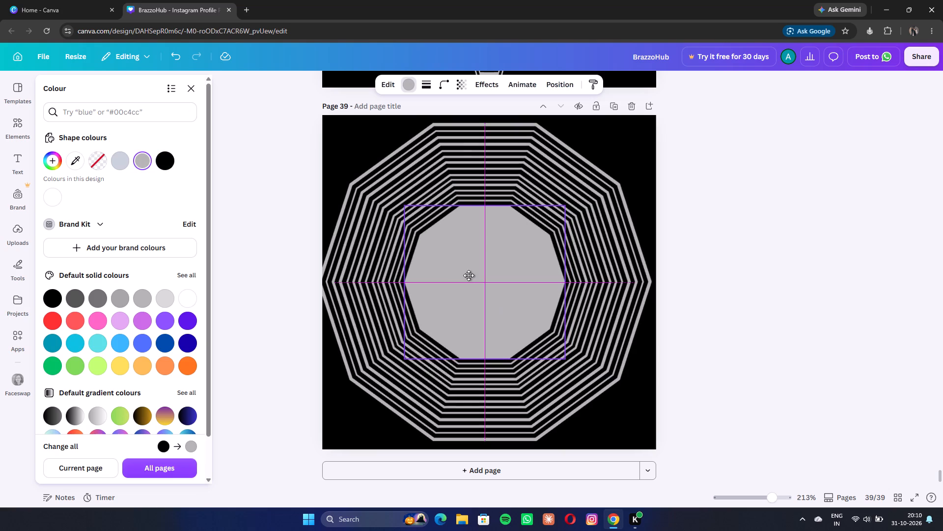
left_click(564, 357)
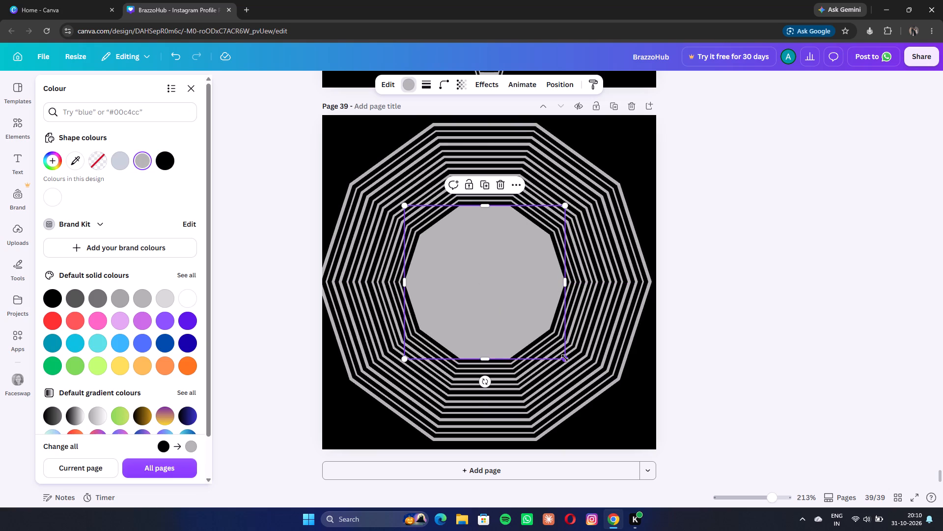
left_click(518, 285)
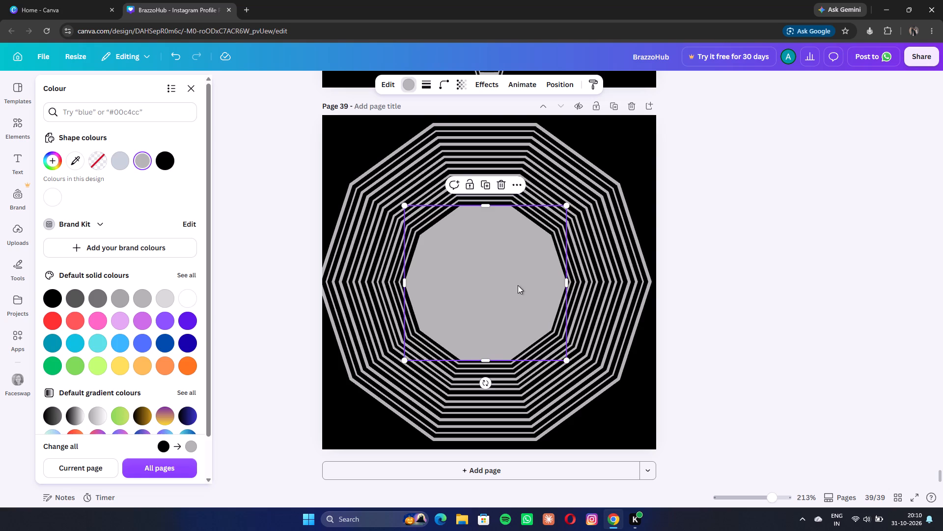
Duplicate the black decagon just behind the innermost grey one, then shrink and centre the copy to leave a thin grey ring.
left_click(488, 184)
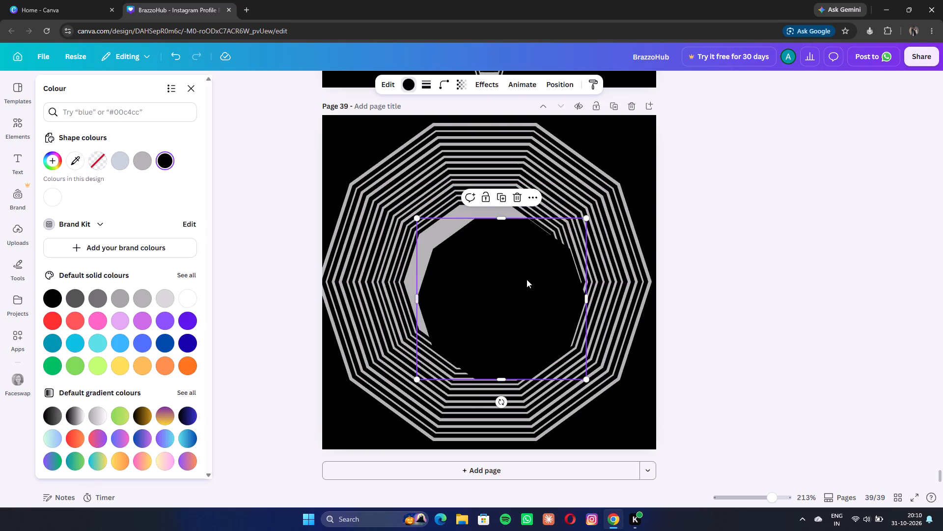
left_click_drag(537, 311, 525, 300)
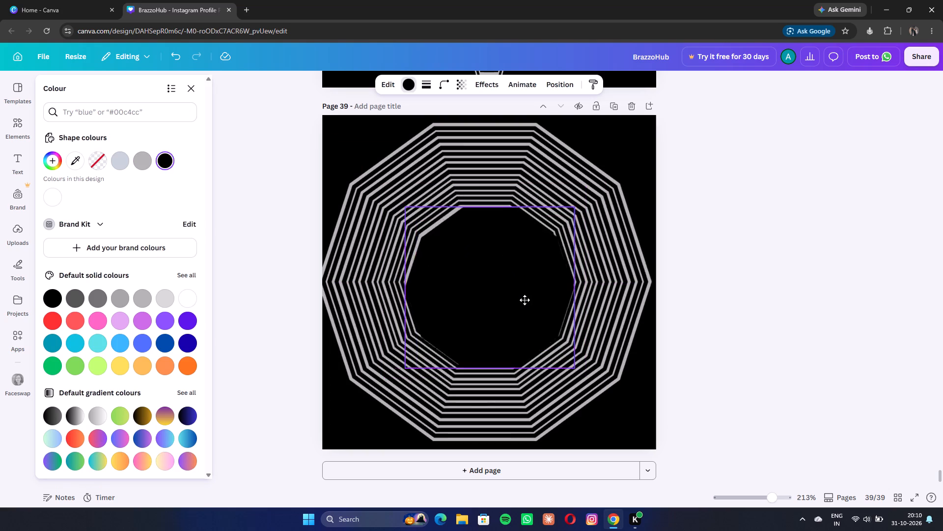
left_click_drag(525, 300, 523, 298)
left_click_drag(573, 365, 562, 357)
left_click(469, 287)
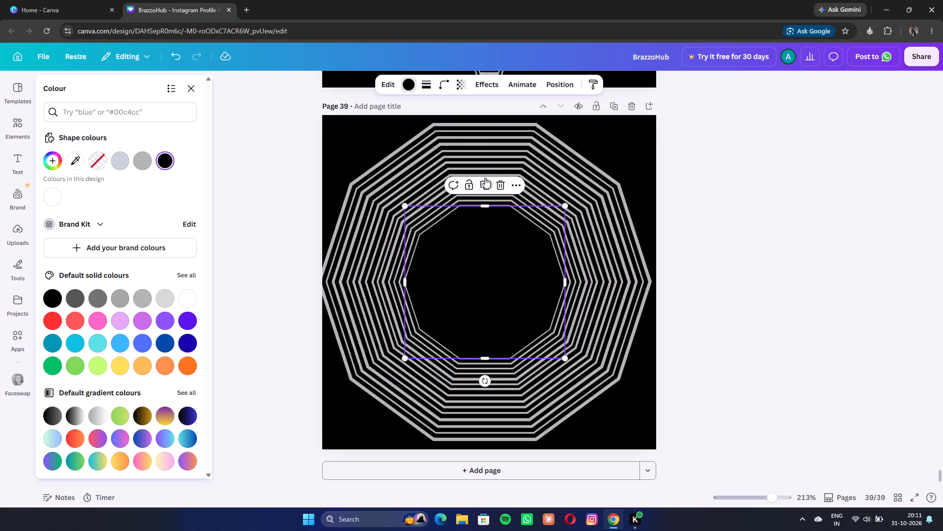
Duplicate the innermost black decagon, colour the copy grey, and fine-tune its size and centring inside a thin black band.
left_click(485, 178)
left_click(145, 165)
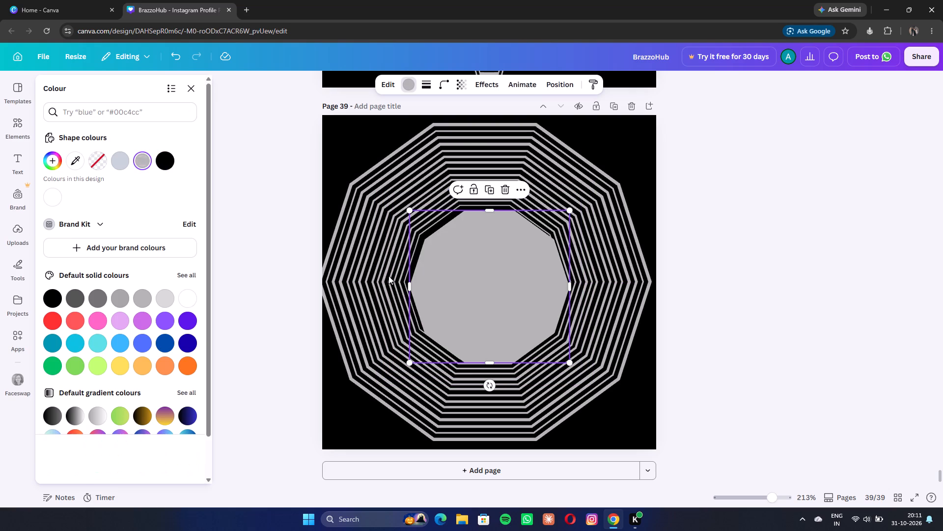
left_click_drag(572, 364, 559, 352)
left_click(472, 288)
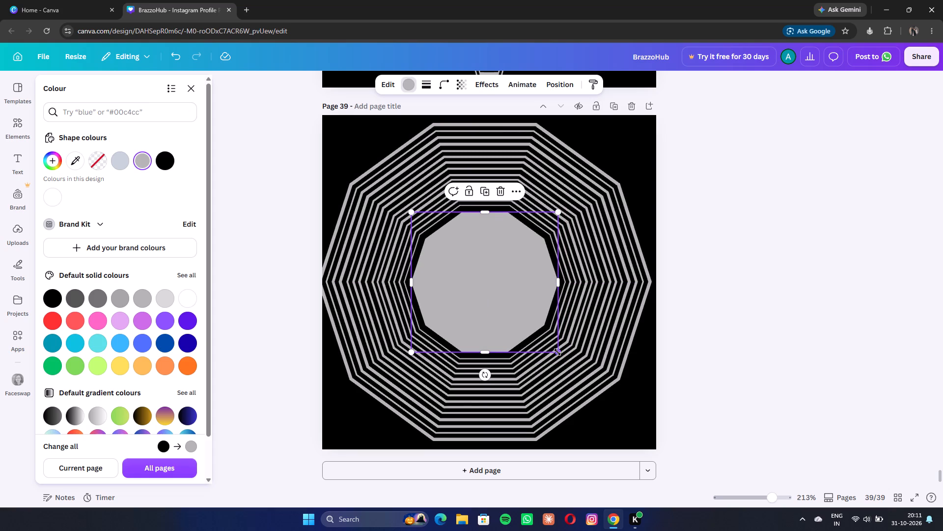
left_click(557, 351)
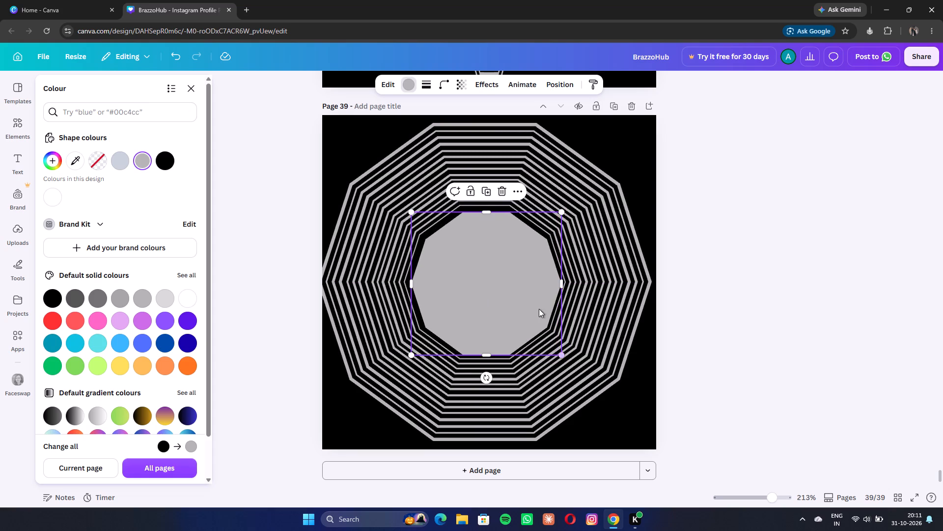
left_click(531, 300)
left_click(559, 354)
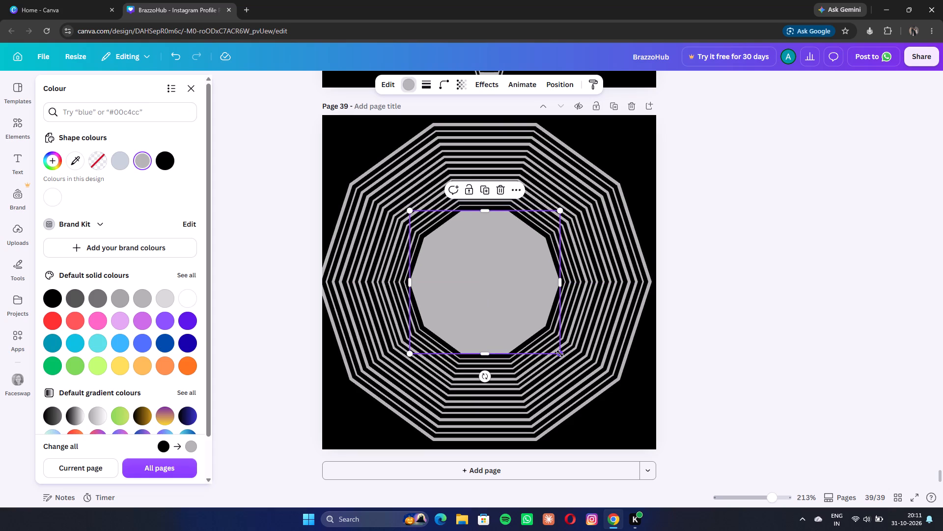
left_click(519, 311)
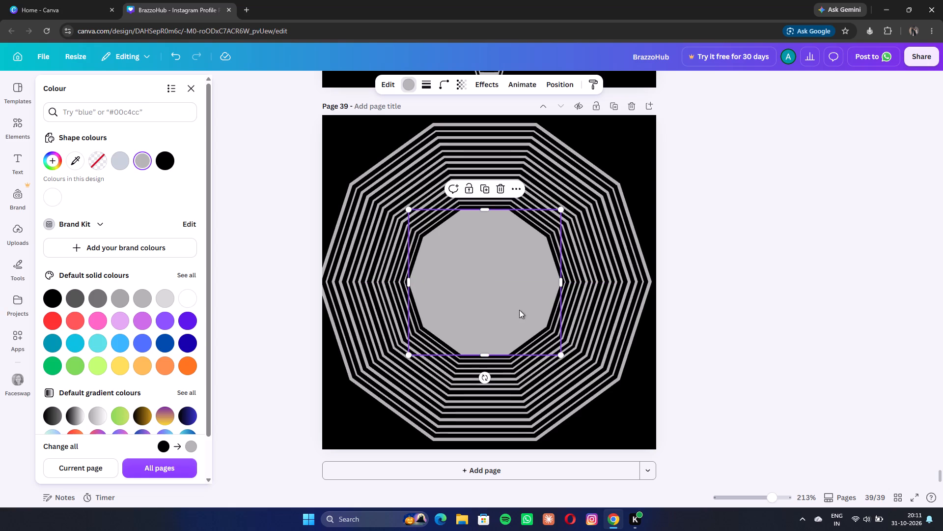
left_click(560, 354)
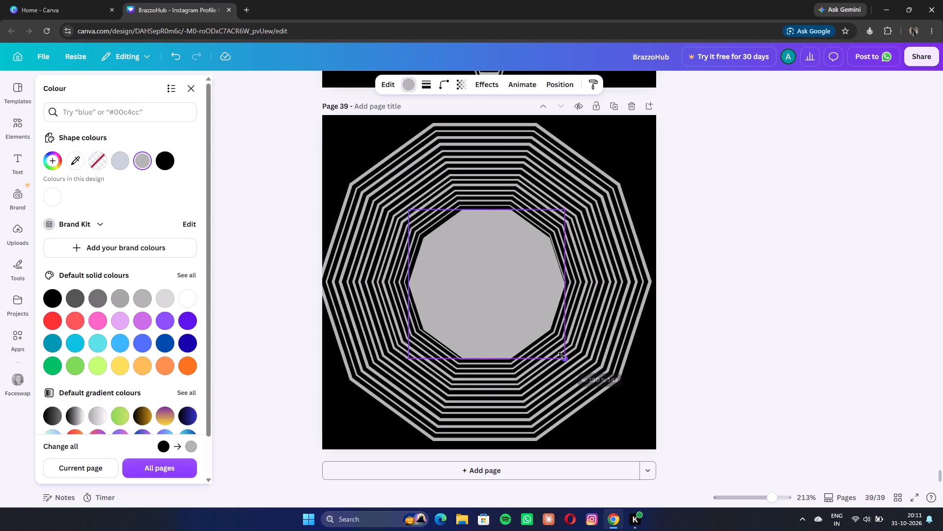
left_click(509, 306)
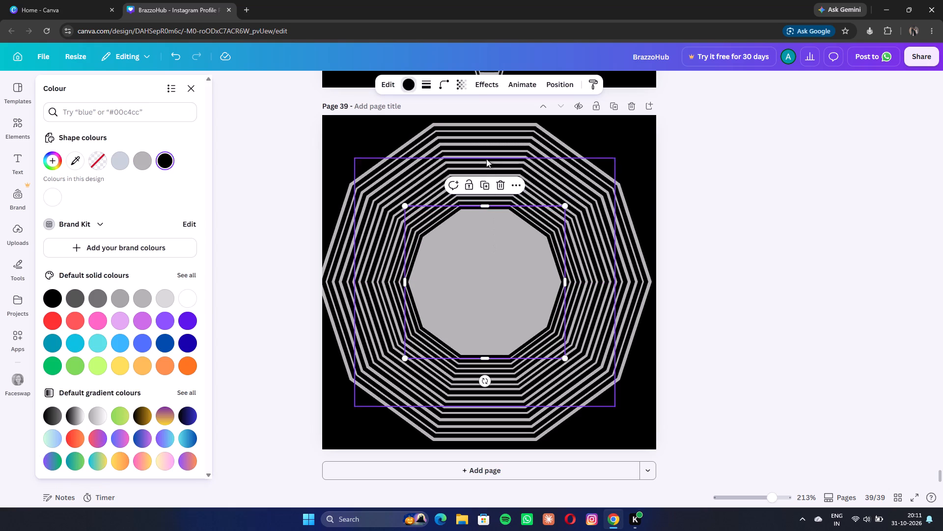
Duplicate the black decagon just behind the innermost grey one, then shrink and centre the copy to leave a thin grey ring.
left_click(487, 185)
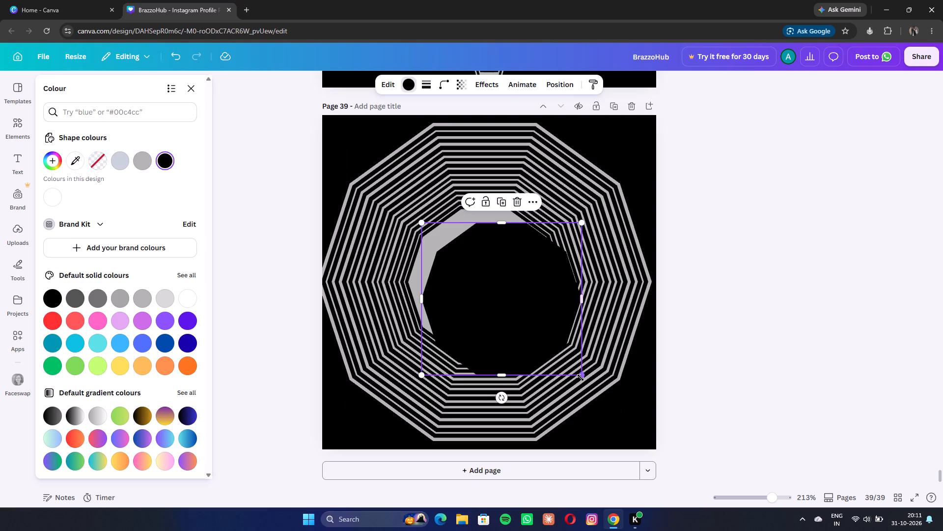
left_click_drag(582, 373, 571, 365)
left_click_drag(531, 312, 524, 305)
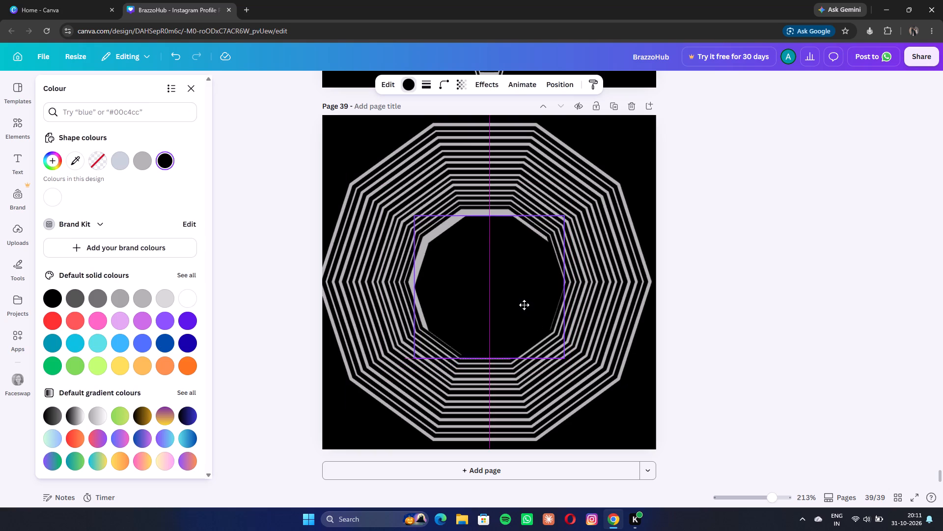
left_click_drag(524, 305, 520, 299)
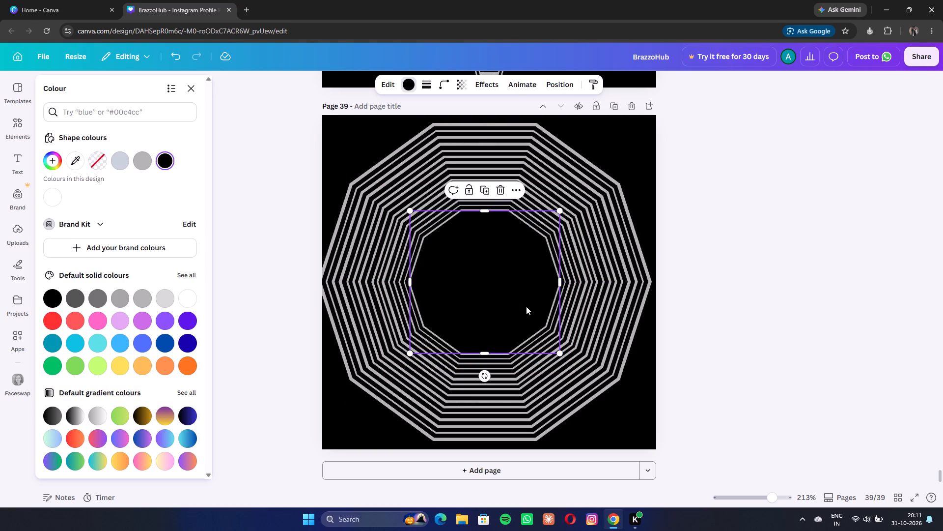
Duplicate the innermost black decagon, colour the copy grey, and shrink and centre it to leave a thin black band.
left_click(482, 189)
left_click(137, 163)
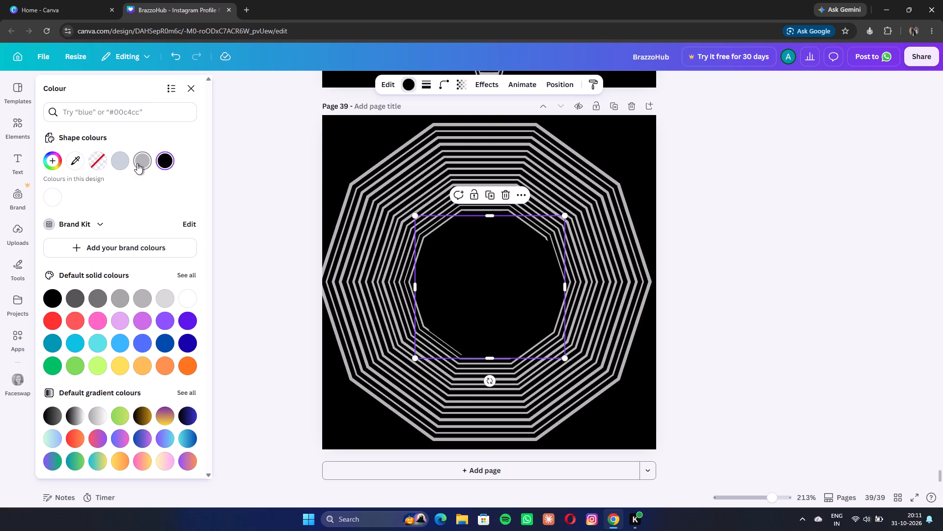
left_click_drag(566, 357, 554, 349)
left_click(482, 280)
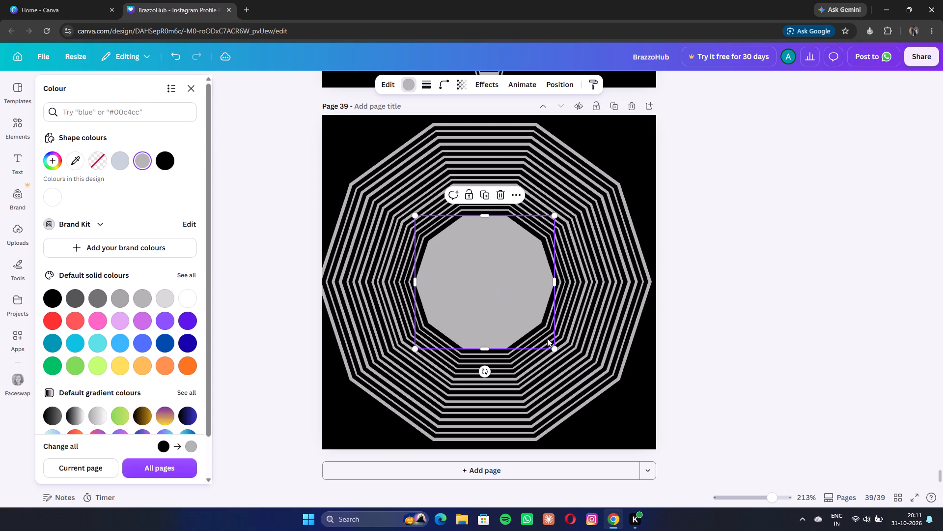
left_click(551, 345)
left_click(484, 290)
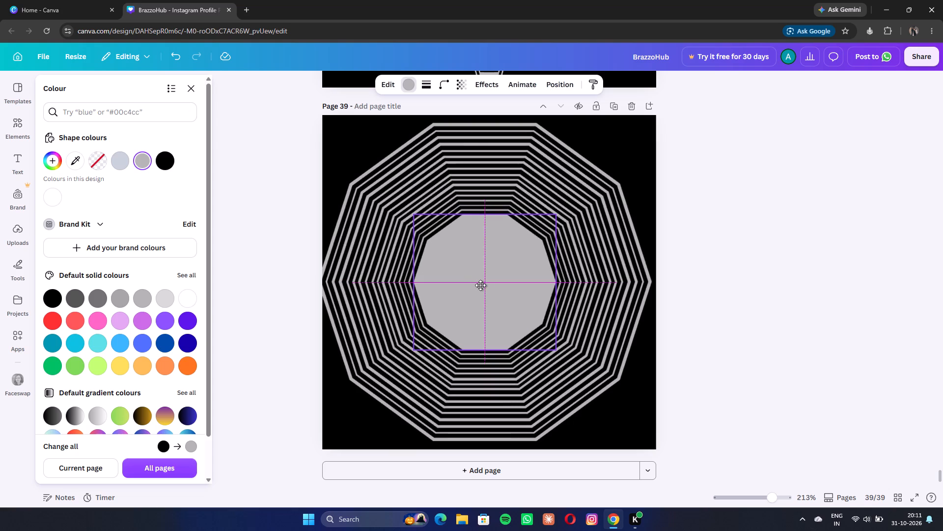
Duplicate the innermost grey decagon, colour the copy black, and shrink and centre it to leave a thin grey ring.
left_click(487, 194)
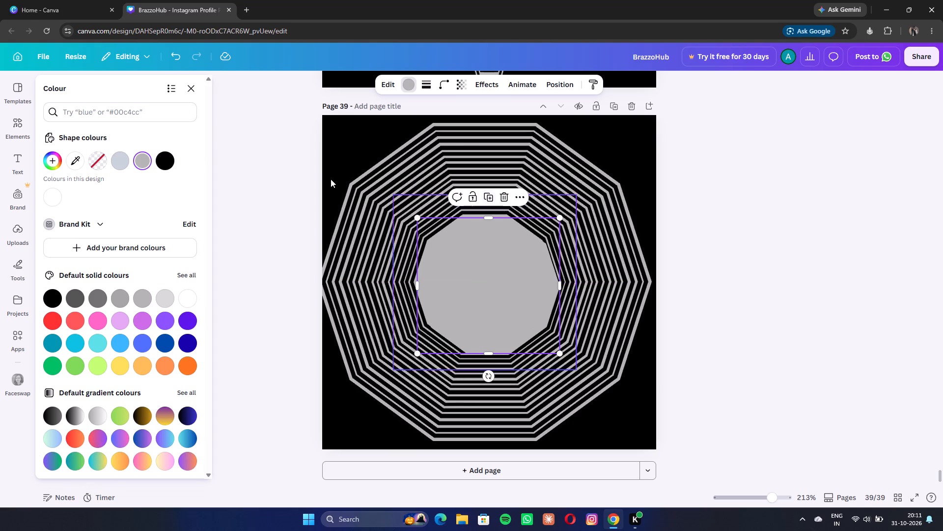
left_click(164, 160)
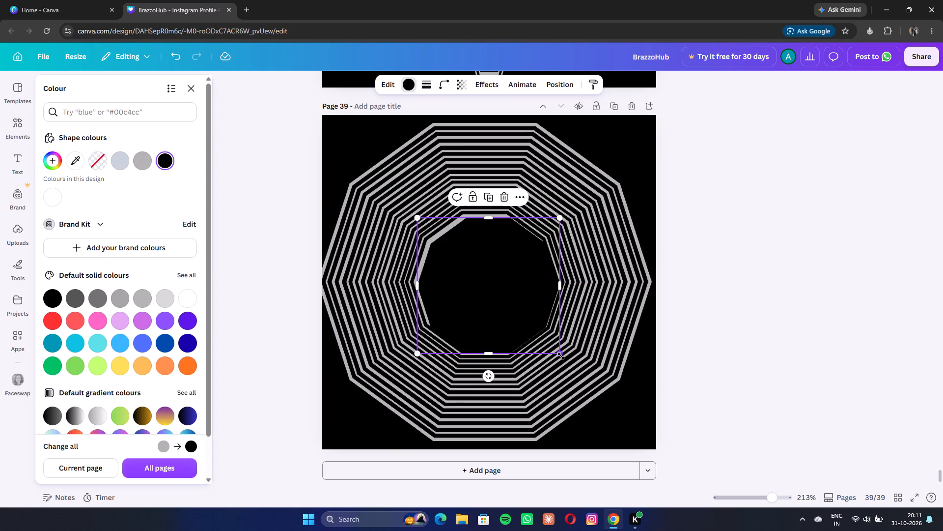
left_click_drag(561, 356, 554, 350)
left_click(518, 311)
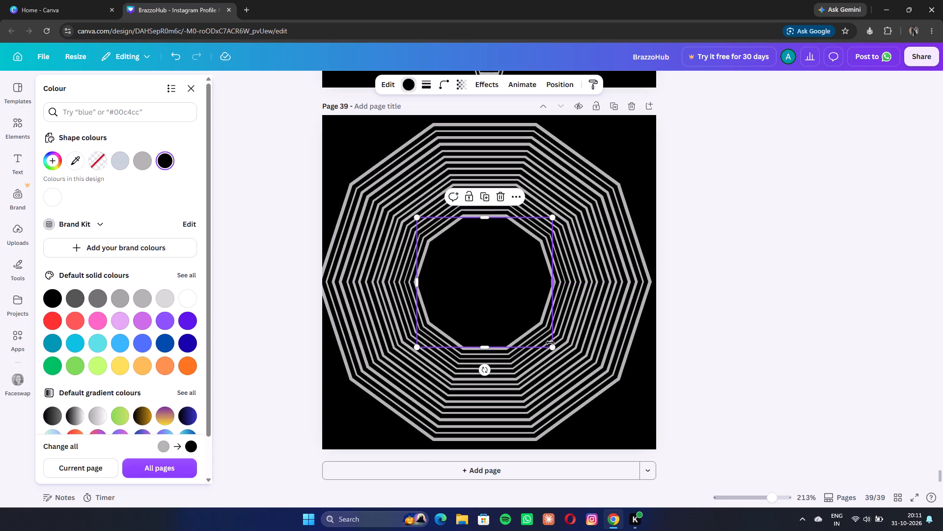
left_click(550, 345)
left_click(532, 301)
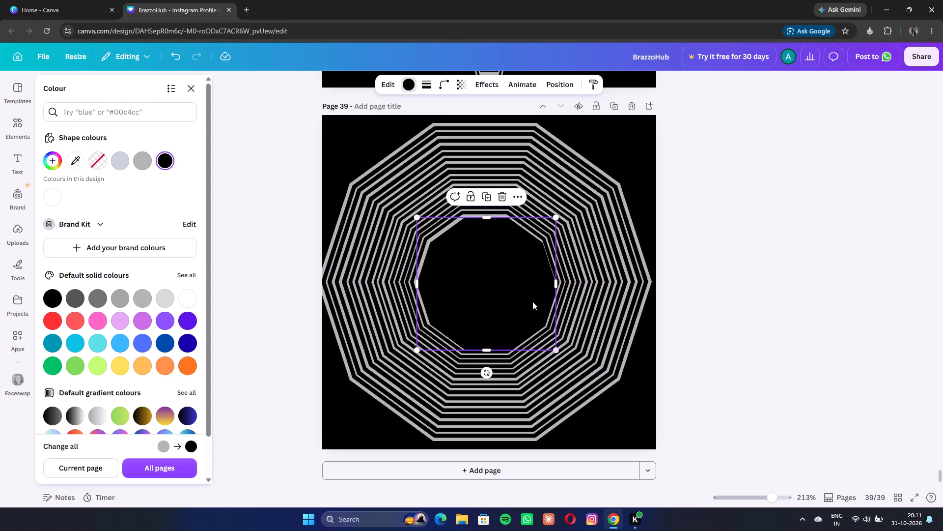
Duplicate the innermost black decagon, colour the copy grey, and shrink and centre it to leave a thin black band.
left_click(490, 195)
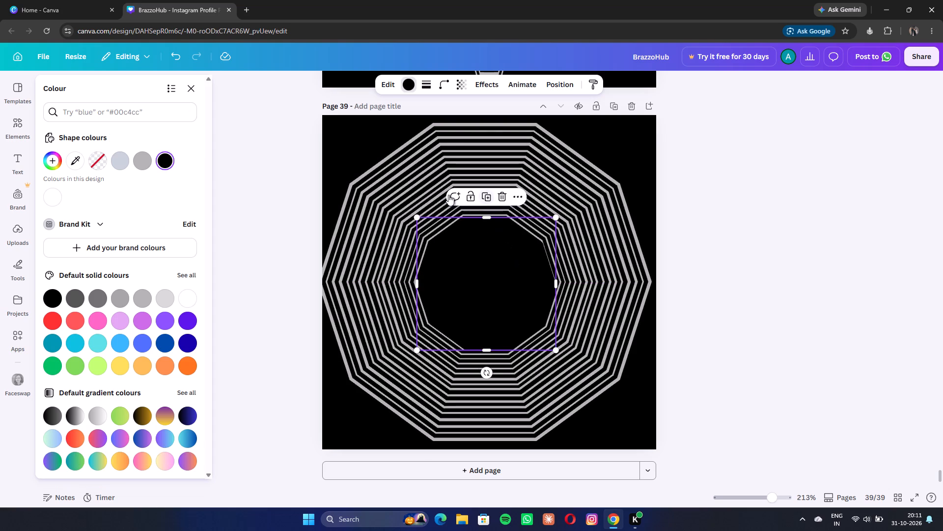
left_click(142, 159)
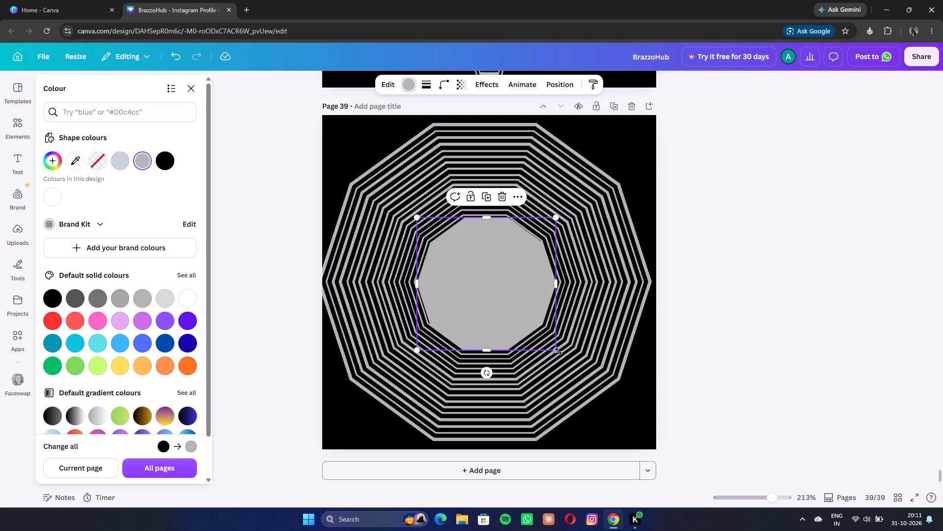
left_click_drag(558, 351, 553, 346)
left_click(492, 293)
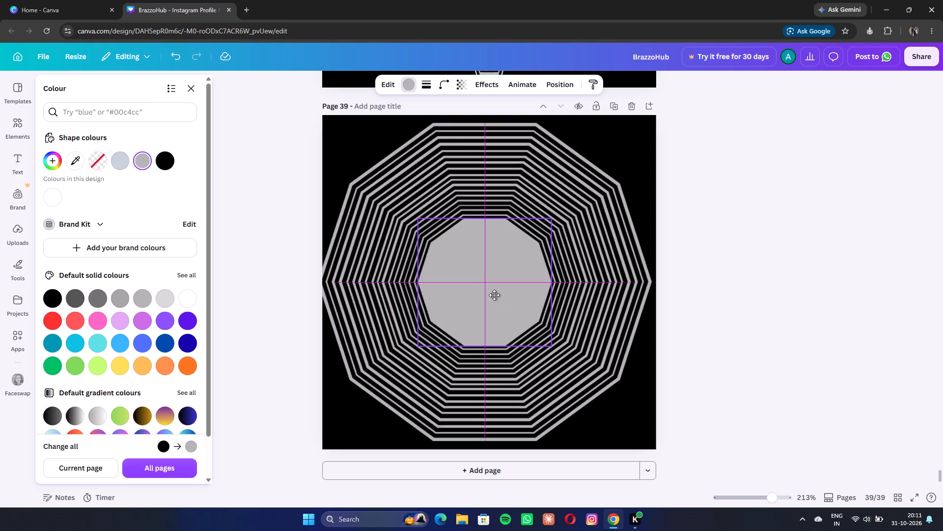
Duplicate the innermost grey decagon, colour the copy black, and fine-tune its size and centring to leave a thin grey ring.
left_click(484, 195)
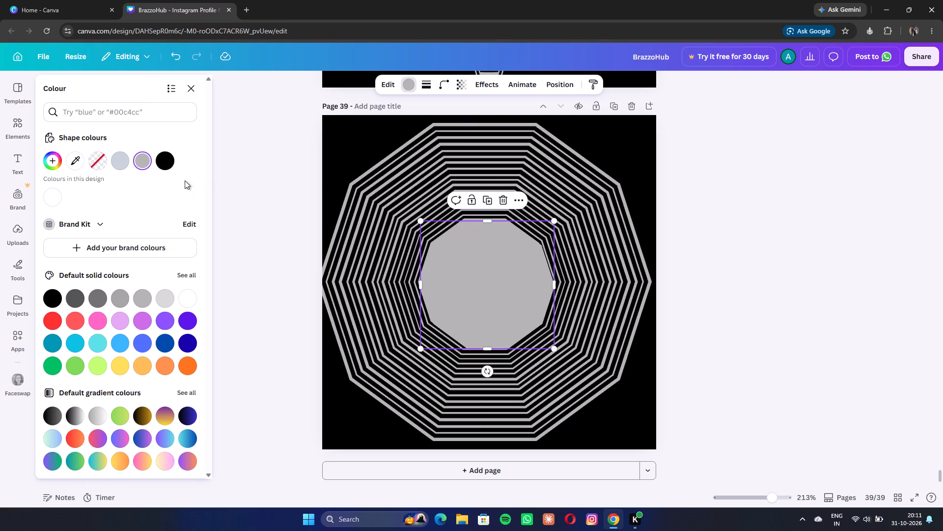
left_click(165, 162)
left_click_drag(557, 347, 556, 347)
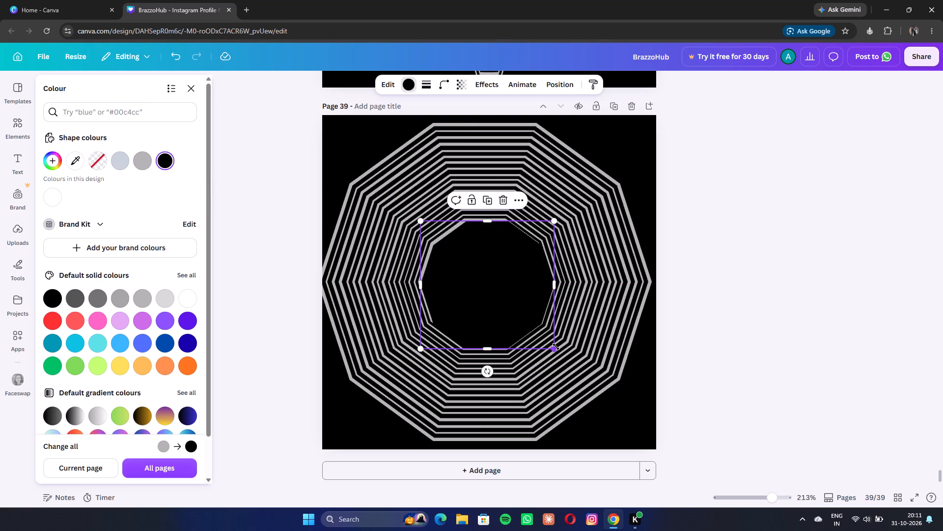
left_click_drag(556, 347, 549, 340)
left_click(468, 275)
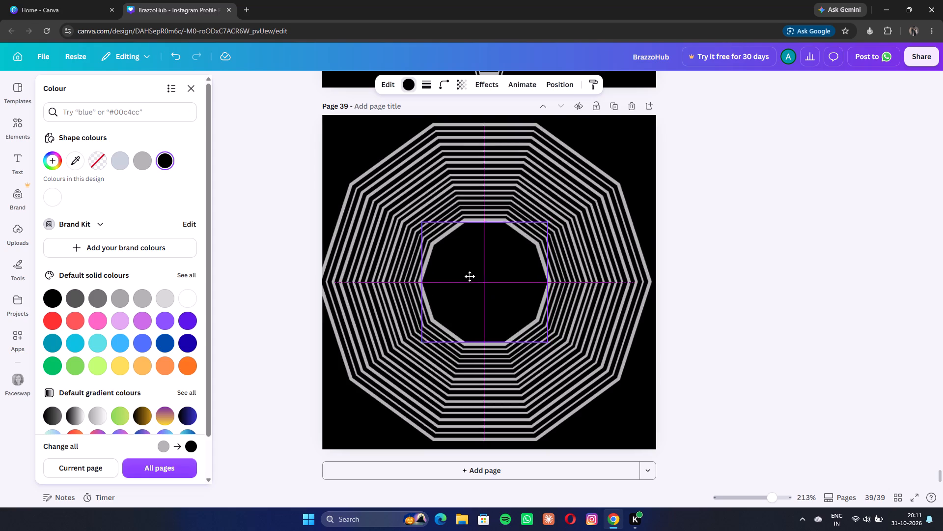
left_click(469, 276)
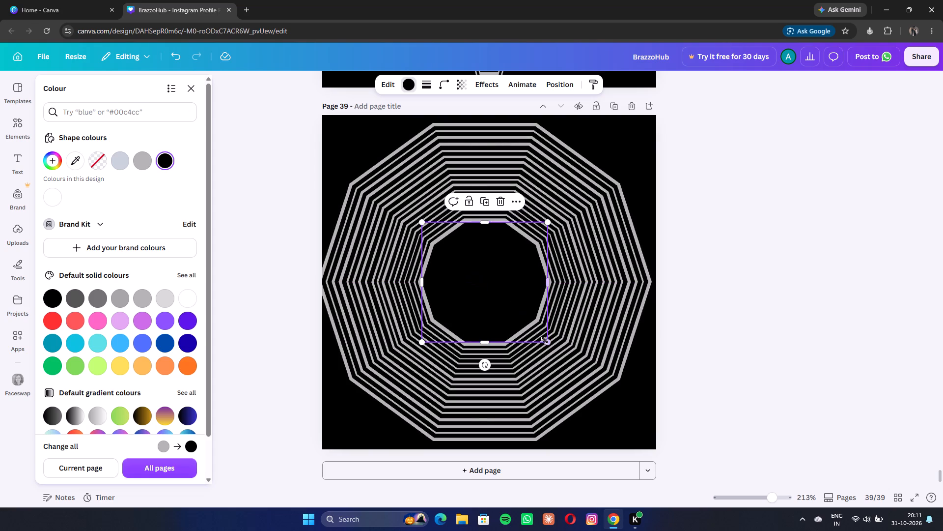
left_click(546, 340)
left_click(500, 281)
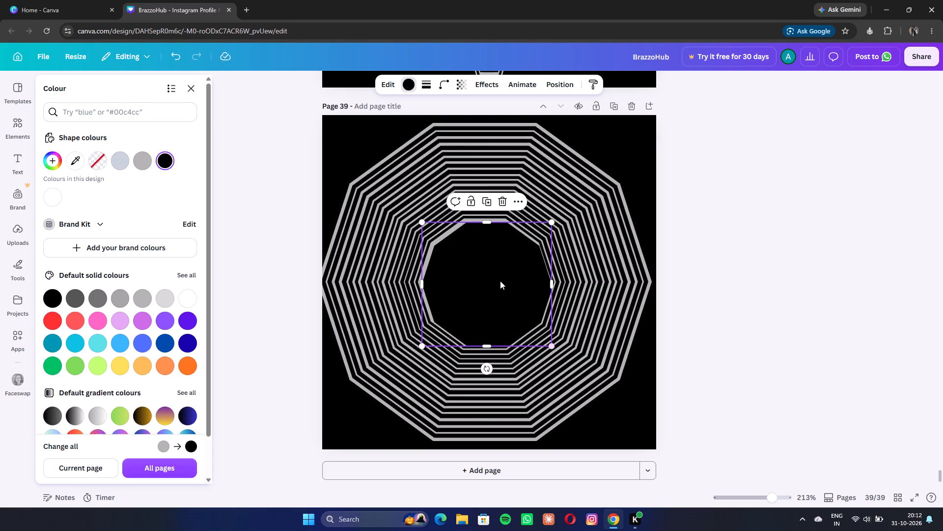
Duplicate the innermost black decagon, colour the copy grey, and shrink and centre it inside a thin black band.
left_click(485, 197)
left_click(141, 162)
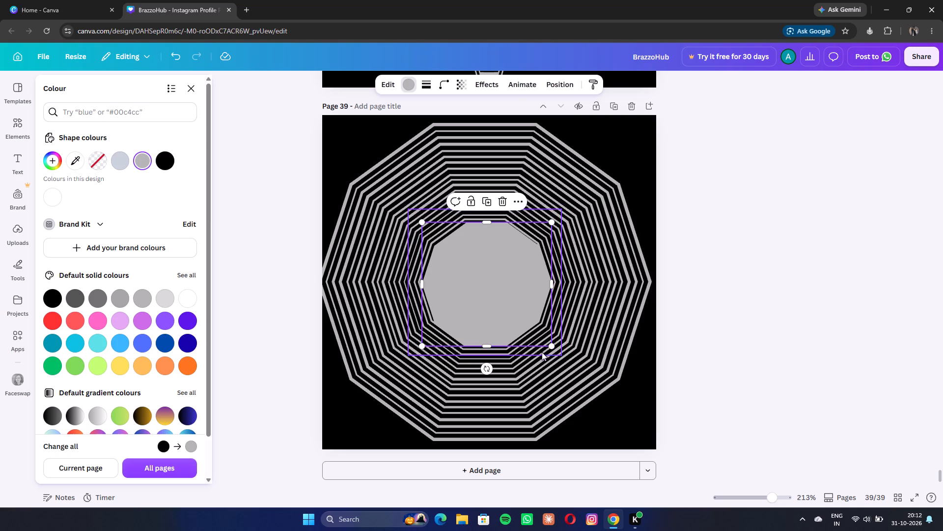
left_click_drag(551, 347, 545, 342)
left_click(507, 300)
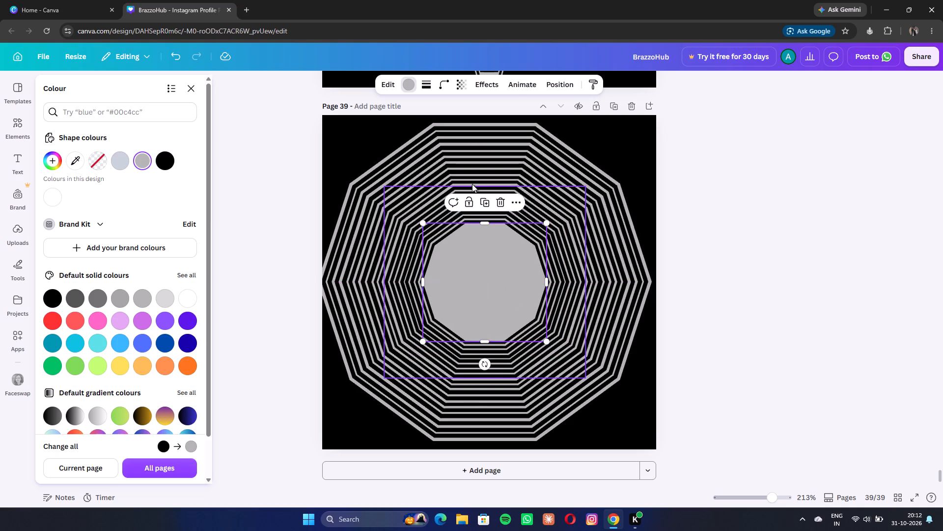
Duplicate the innermost grey decagon, colour the copy black, and adjust its size and centring until only a thin grey ring shows.
left_click(484, 206)
left_click(166, 162)
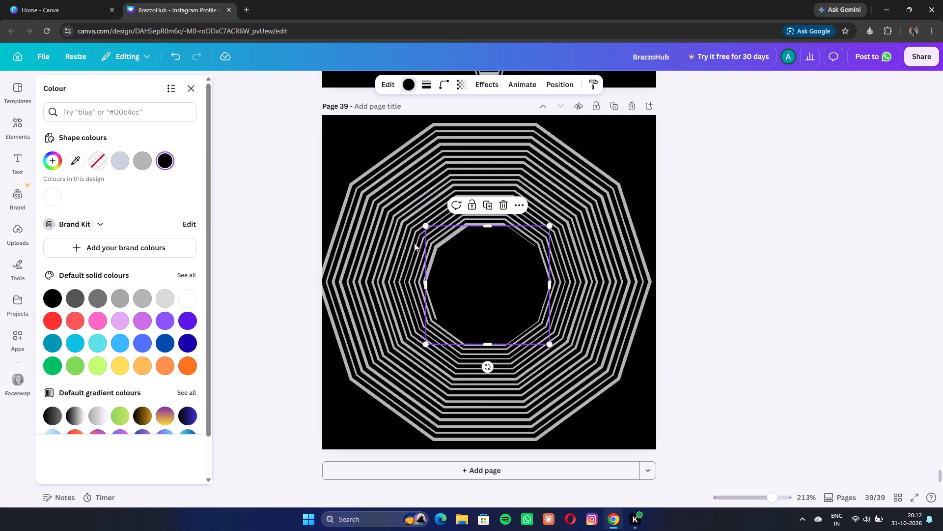
left_click_drag(548, 344, 541, 336)
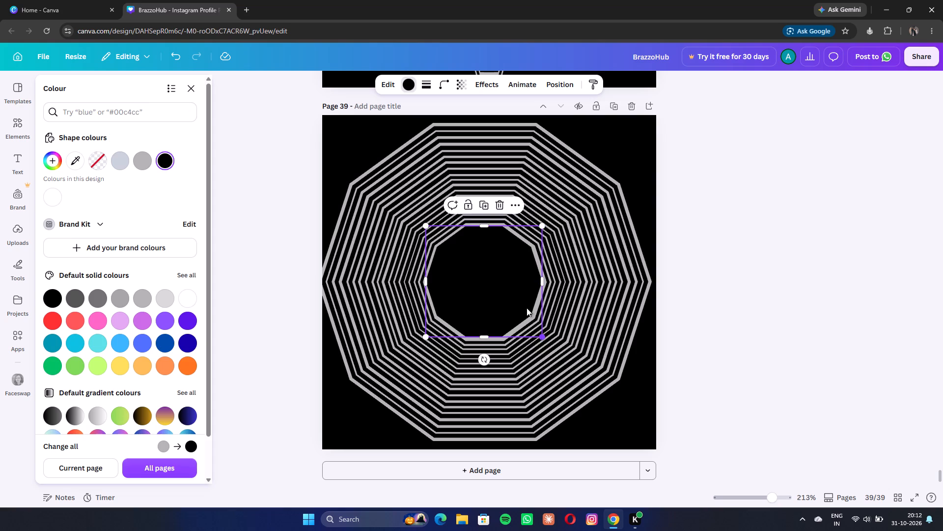
left_click(510, 289)
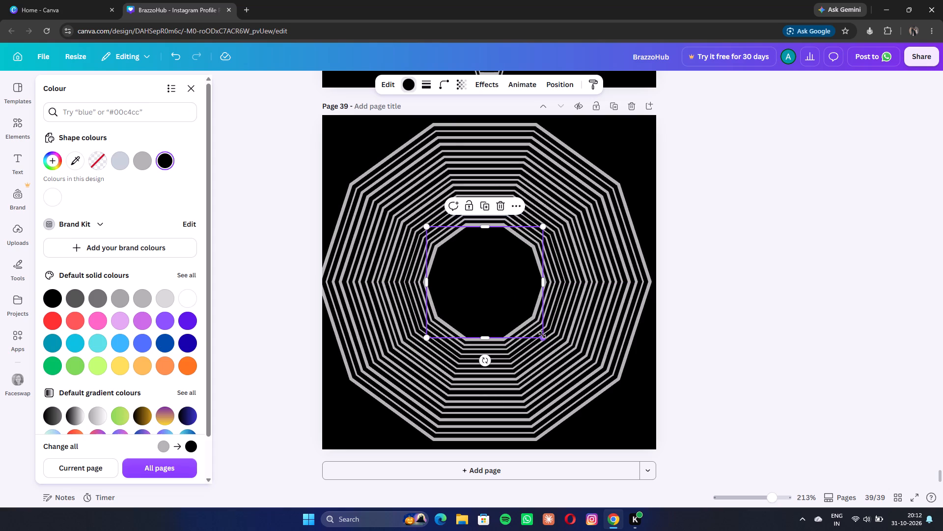
left_click(542, 334)
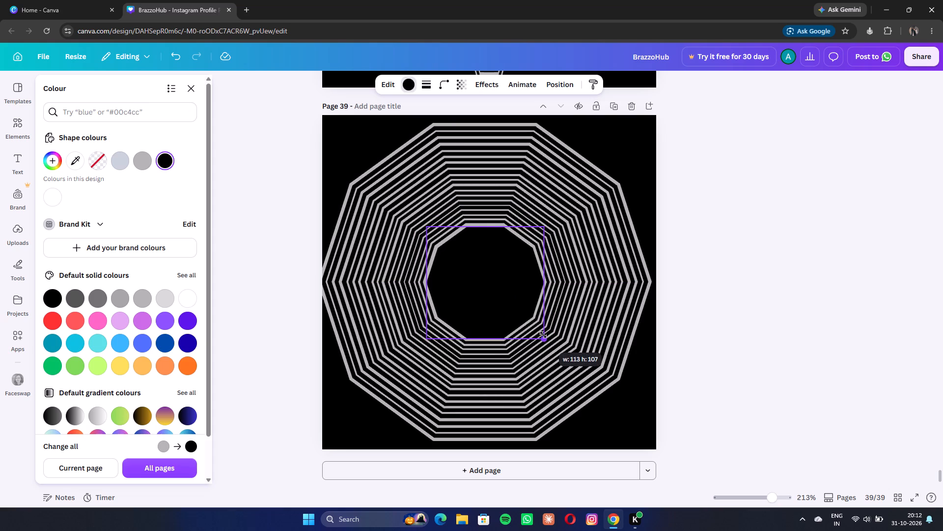
left_click(501, 291)
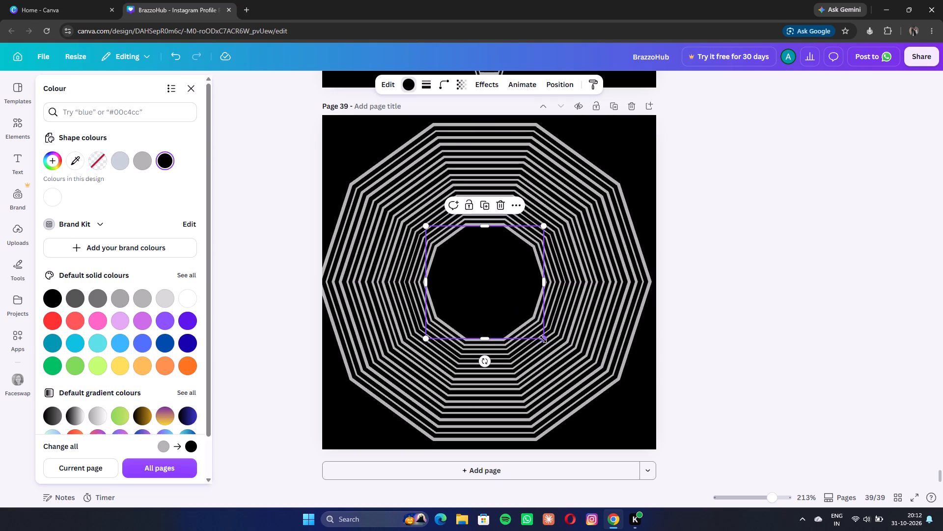
left_click(543, 338)
left_click(514, 293)
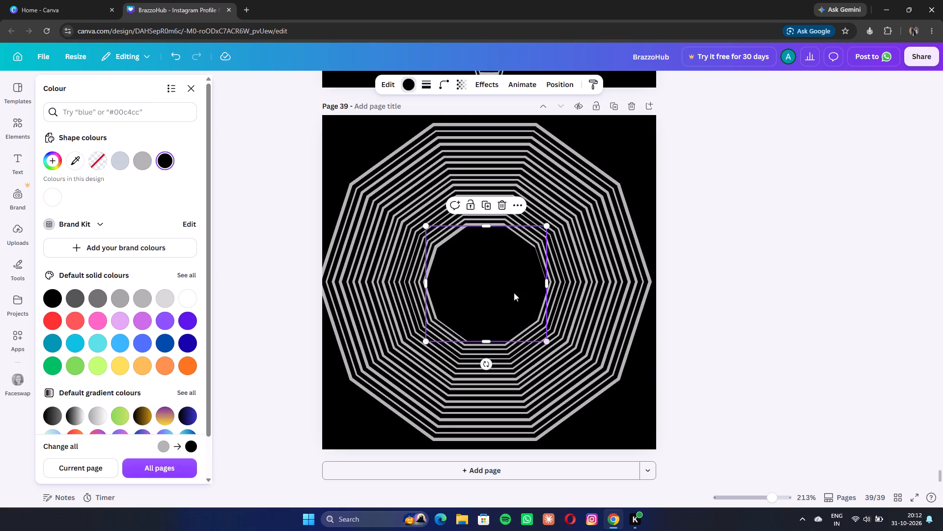
Duplicate the innermost black decagon, colour the copy grey, and fine-tune its size and centring inside a thin black band.
left_click(486, 207)
left_click(140, 162)
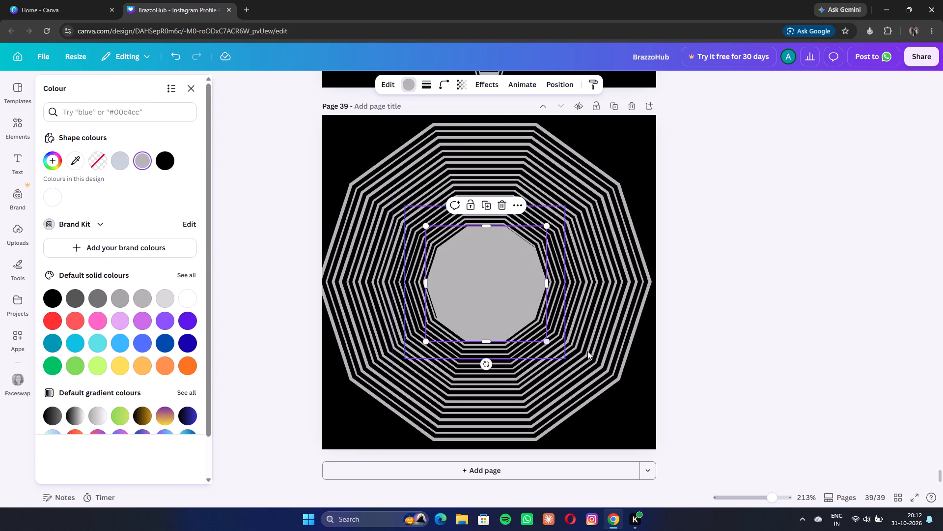
left_click_drag(549, 343, 545, 340)
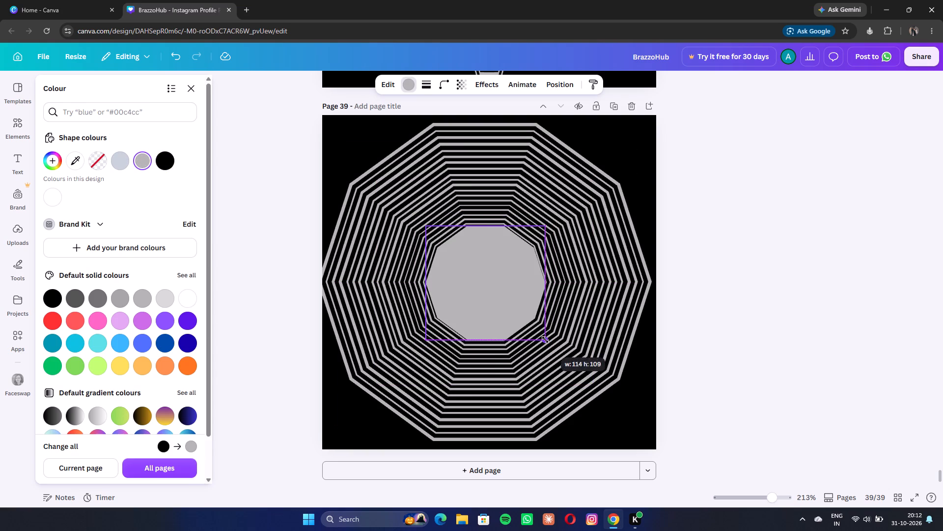
left_click_drag(545, 340, 543, 338)
left_click(504, 283)
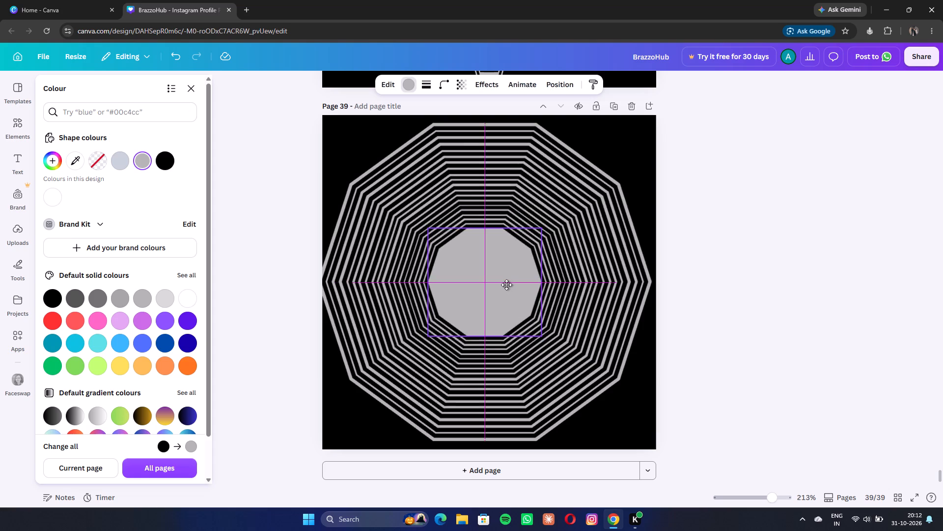
left_click(538, 331)
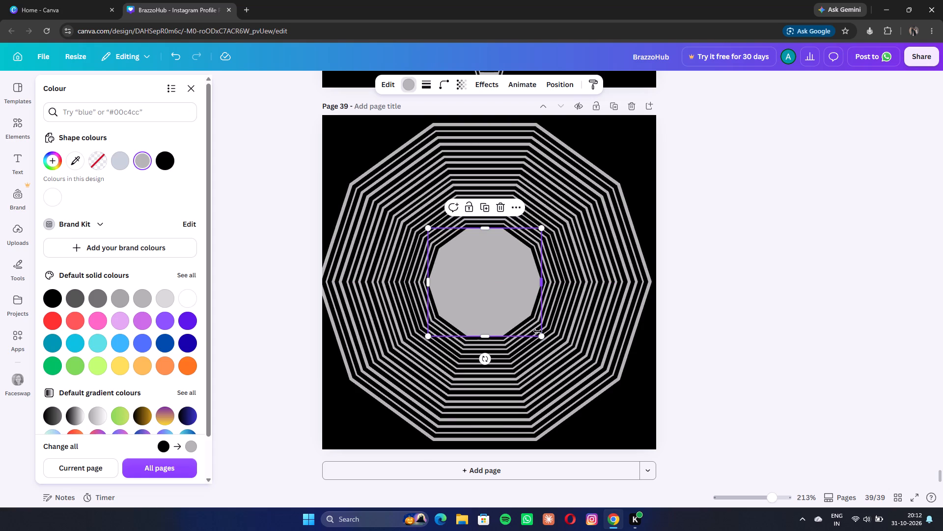
left_click(540, 334)
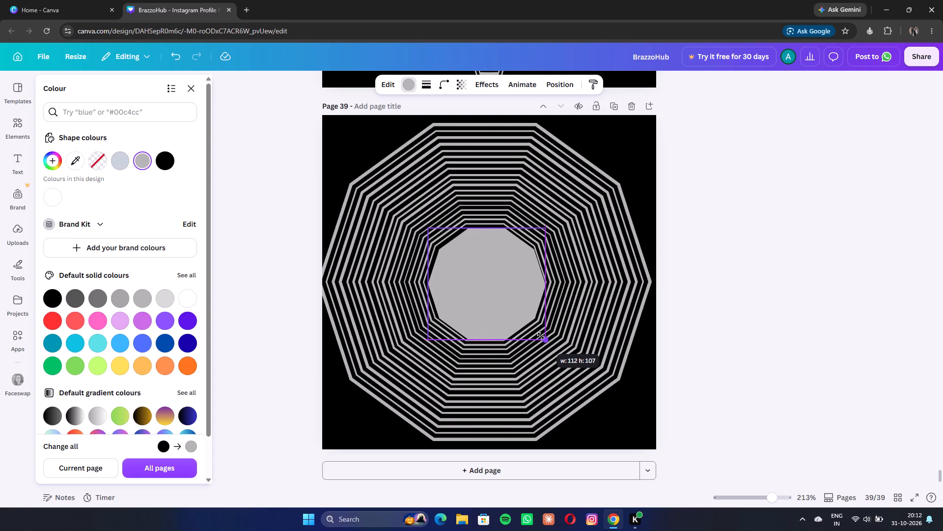
left_click(508, 293)
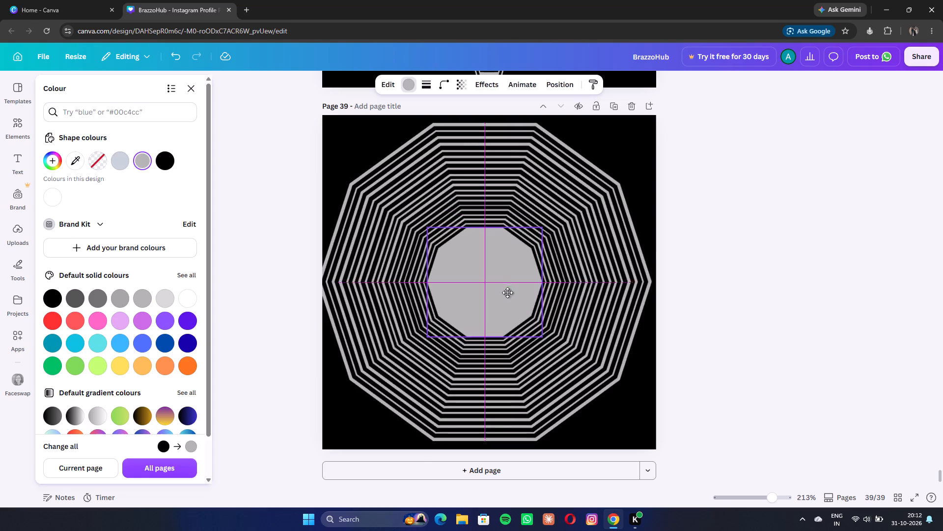
Duplicate the black decagon just behind the innermost grey one, then shrink and centre the copy to leave a thin grey ring.
left_click(484, 203)
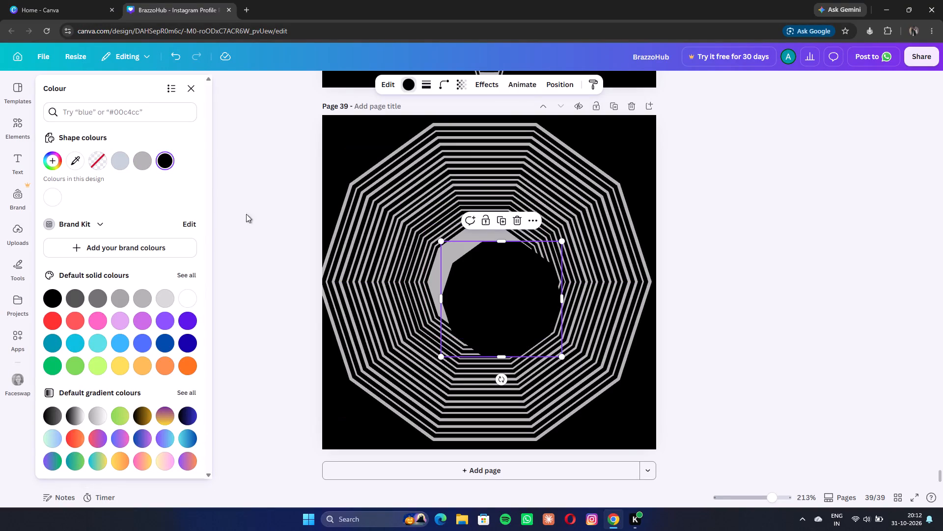
left_click_drag(565, 357, 559, 350)
left_click_drag(527, 310, 513, 296)
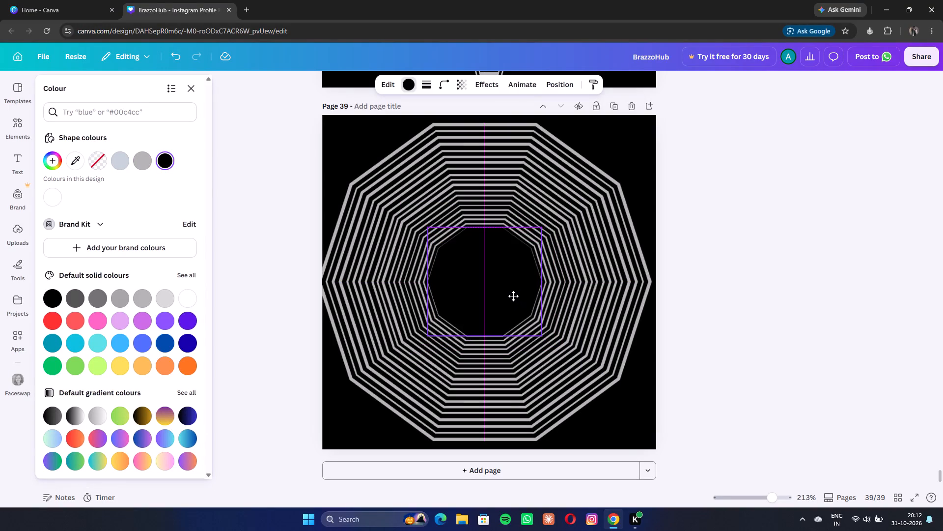
left_click_drag(513, 296, 513, 297)
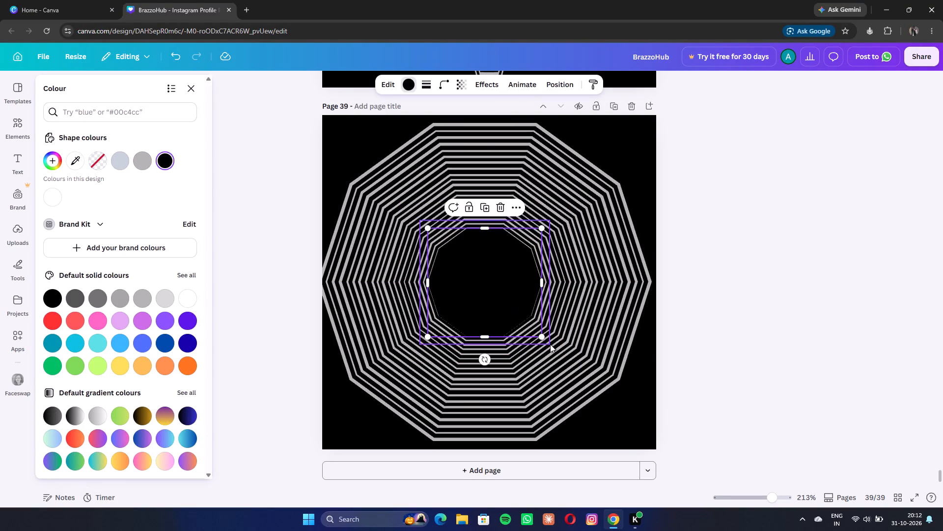
left_click(543, 334)
left_click(505, 289)
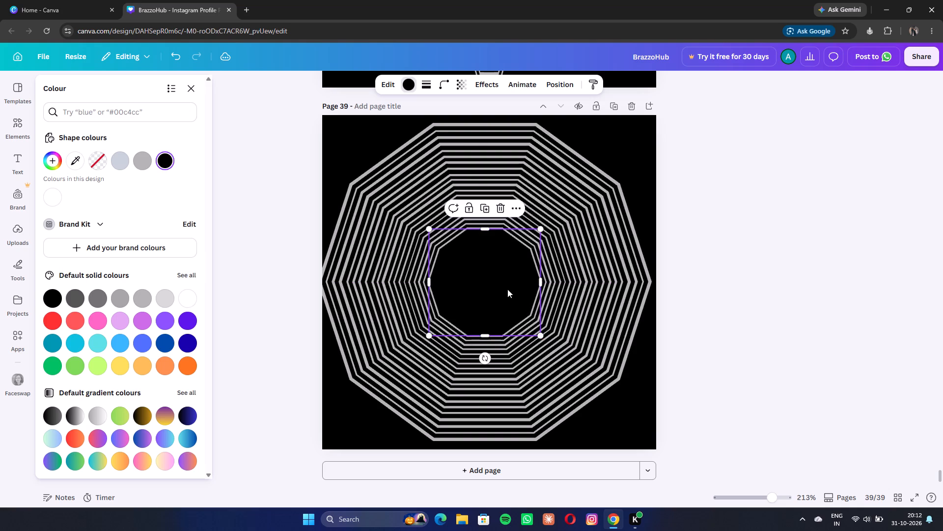
Duplicate the innermost black decagon, colour the copy grey, and adjust its size and centring to leave a thin black band.
left_click(484, 212)
left_click(140, 164)
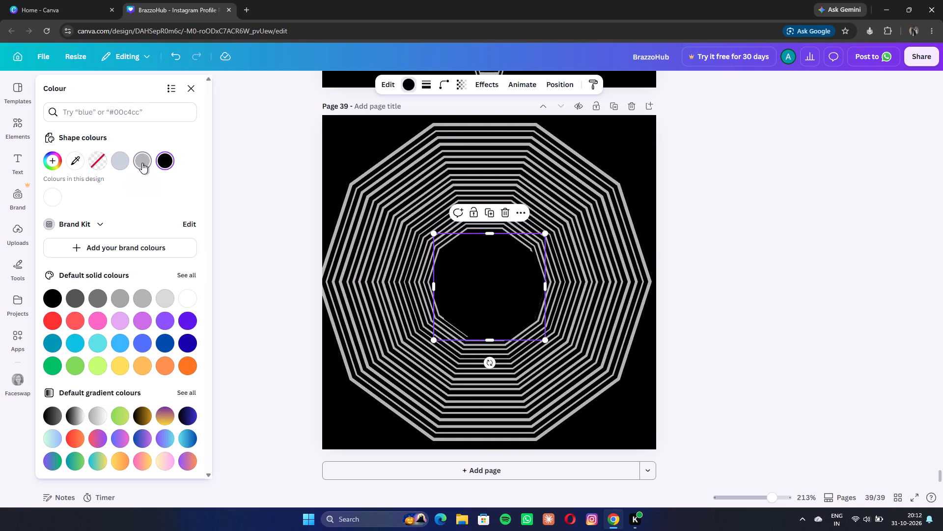
left_click_drag(545, 342, 538, 335)
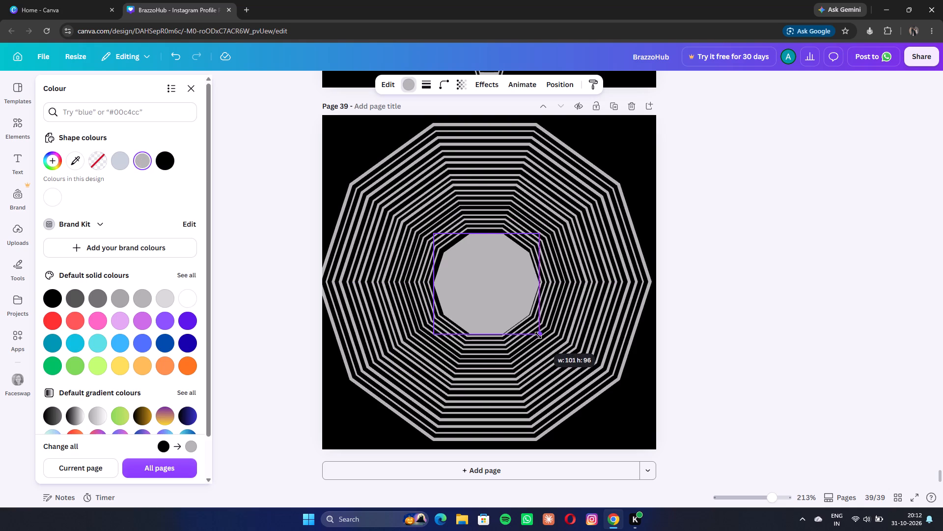
left_click_drag(538, 335, 536, 332)
left_click(498, 290)
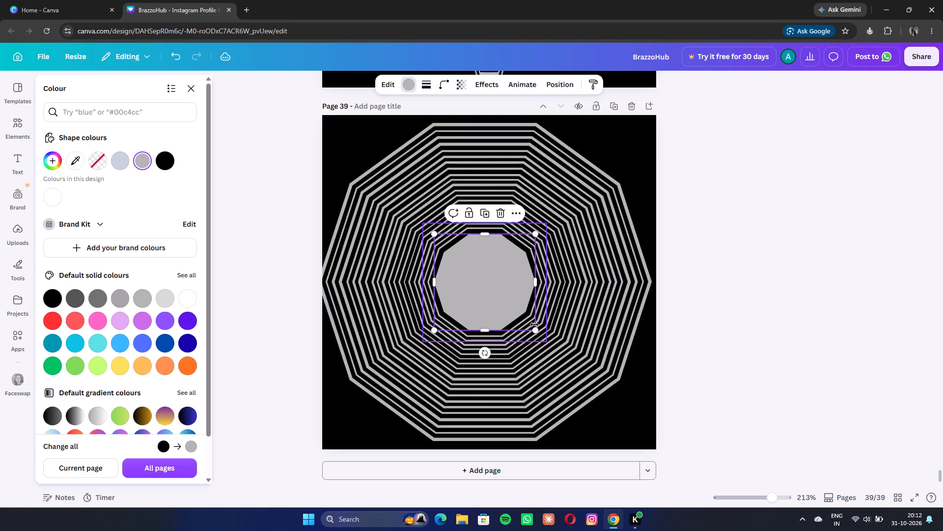
left_click(535, 329)
left_click(511, 301)
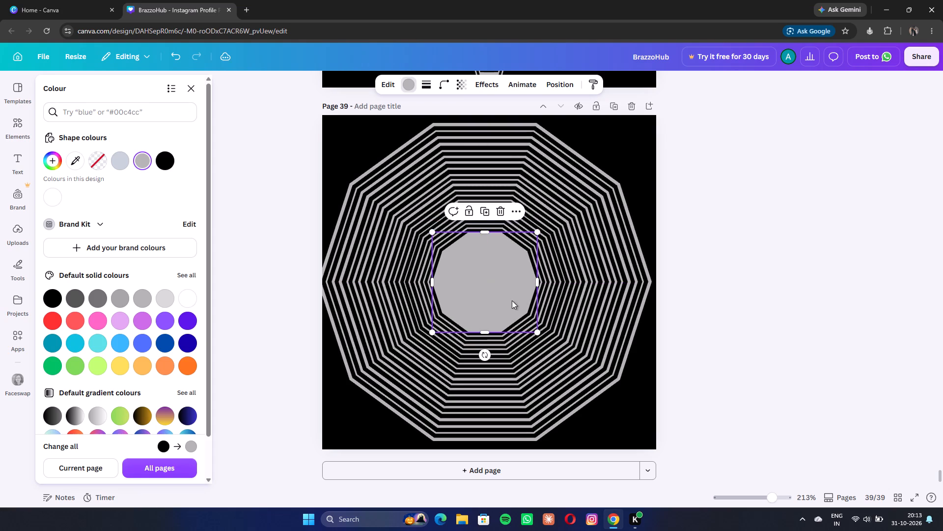
Duplicate the innermost grey decagon, colour the copy black, and adjust its size and centring to leave a thin grey ring.
left_click(485, 212)
left_click(169, 158)
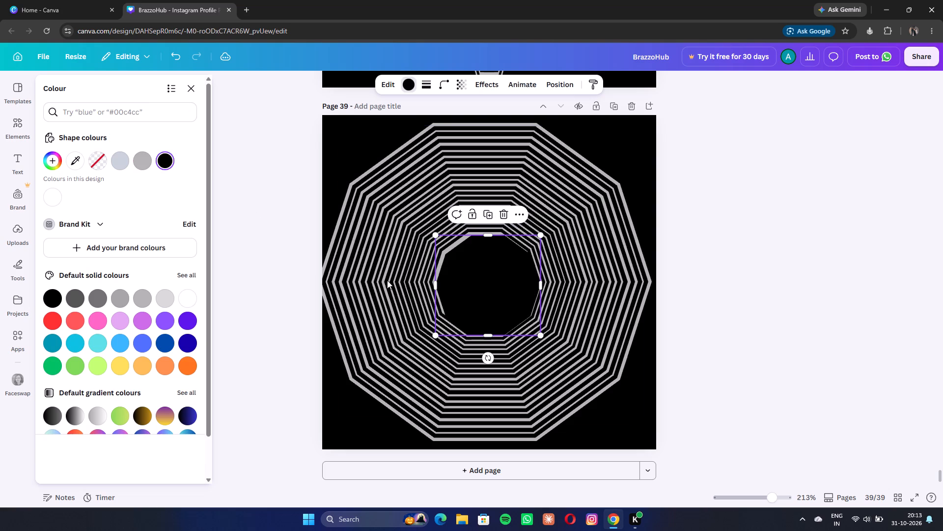
left_click(542, 339)
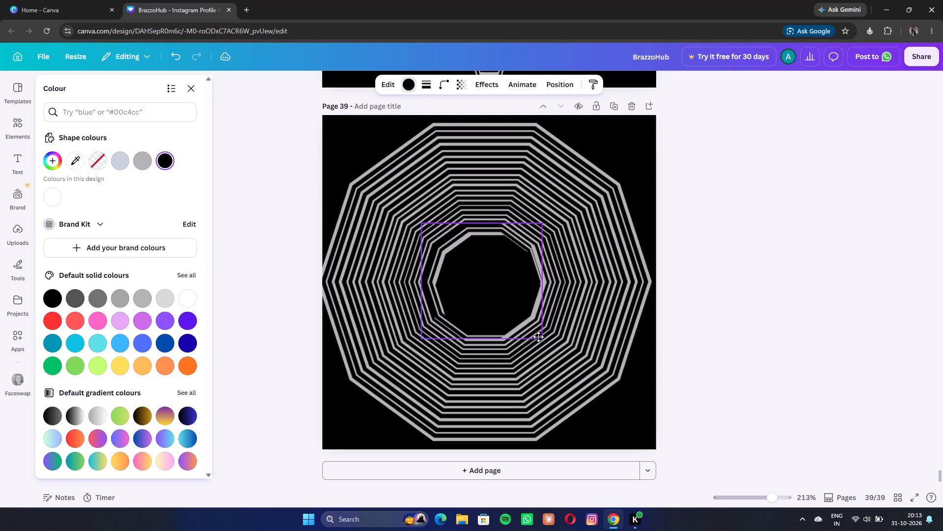
key("ctrl+z")
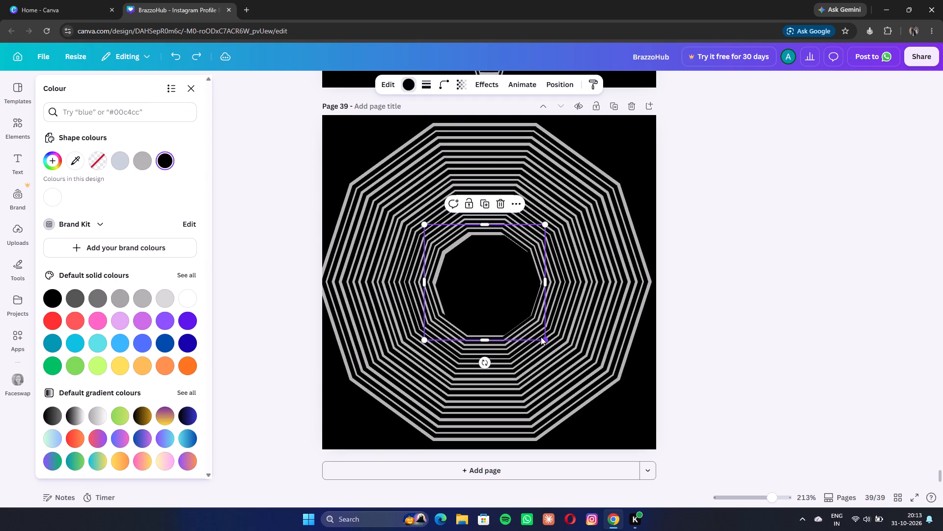
left_click(517, 301)
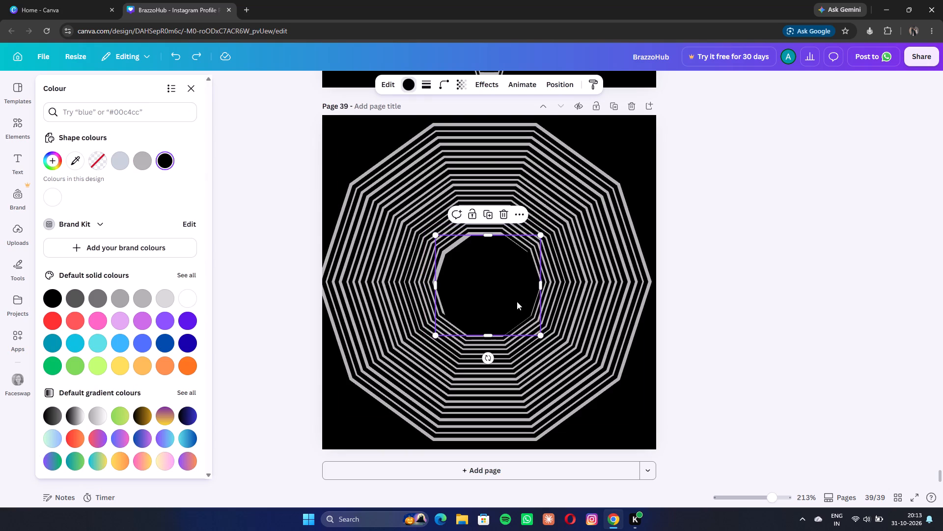
left_click_drag(542, 336, 536, 332)
left_click(506, 302)
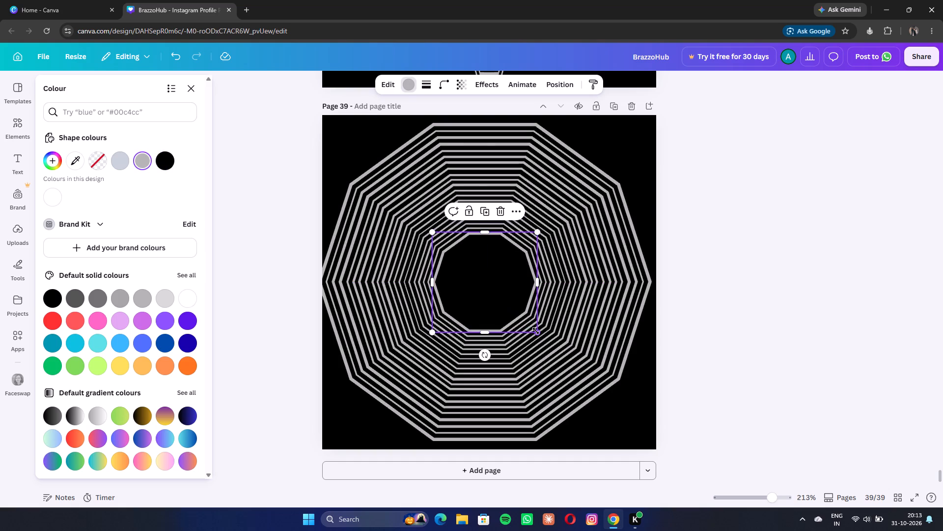
left_click(536, 331)
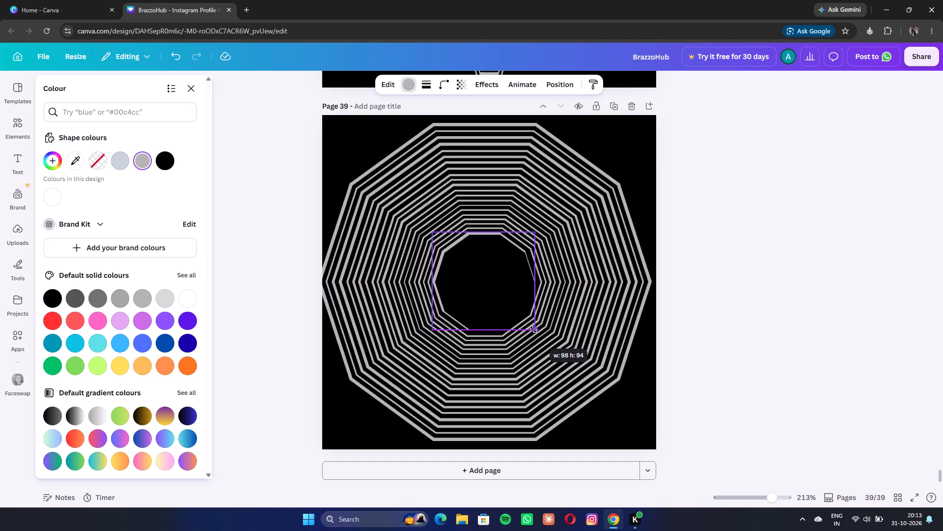
key("ctrl+z")
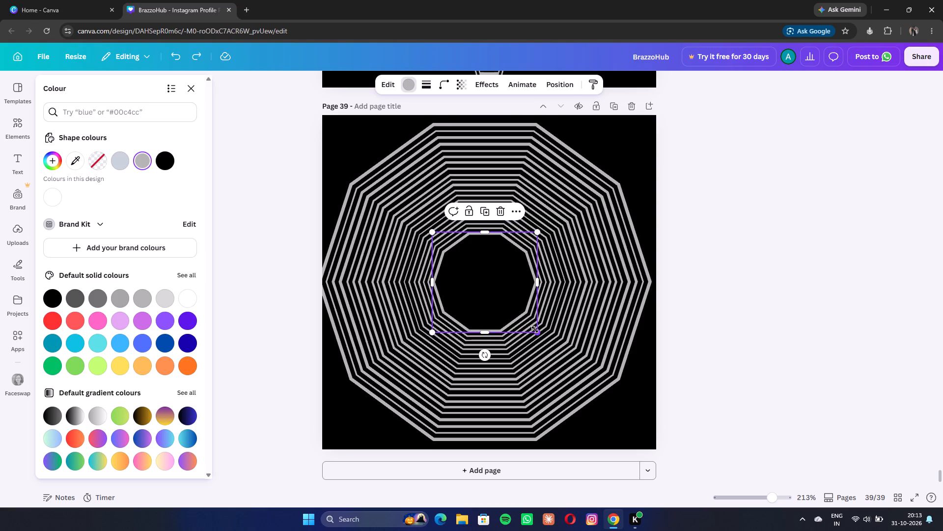
left_click(504, 285)
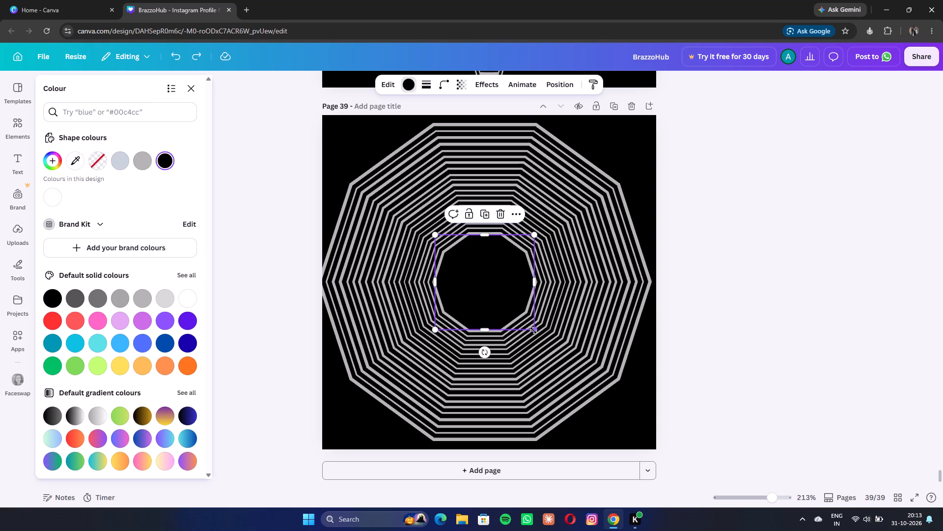
left_click(533, 330)
left_click(511, 304)
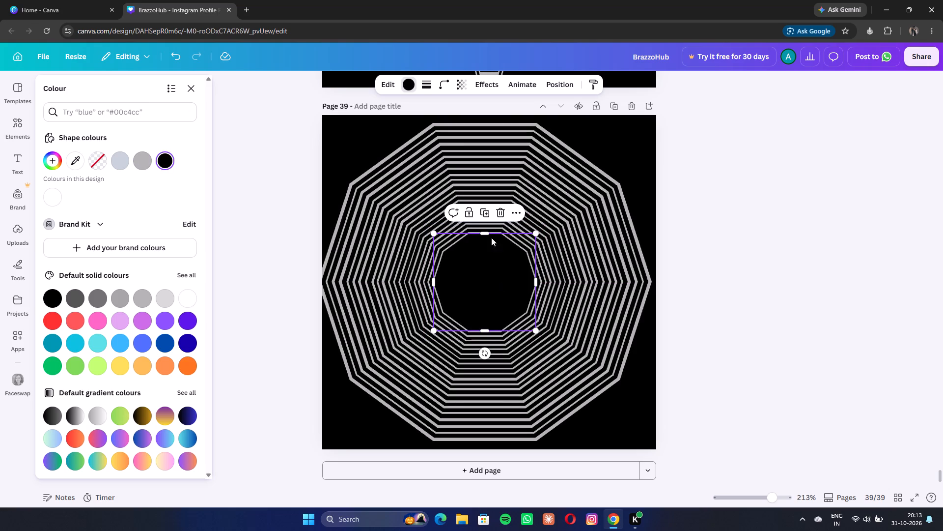
Duplicate the innermost black decagon, colour the copy light grey #b4b4b4, and shrink and centre it inside a thin black band.
left_click(487, 216)
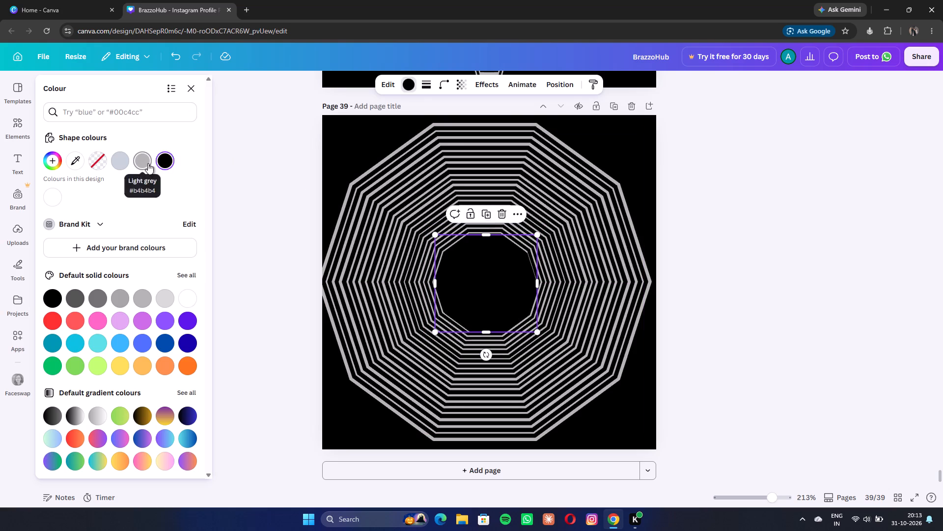
left_click(148, 163)
left_click_drag(536, 332, 530, 324)
left_click(473, 280)
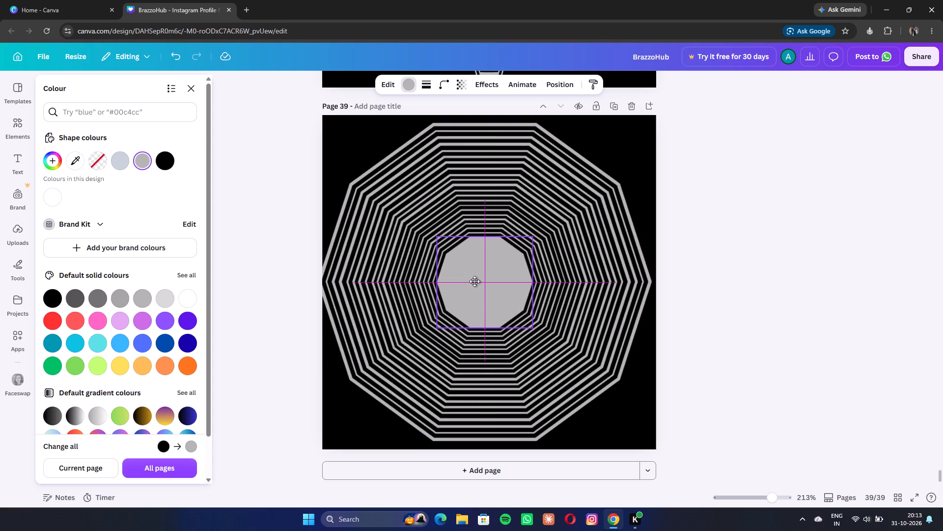
left_click(529, 324)
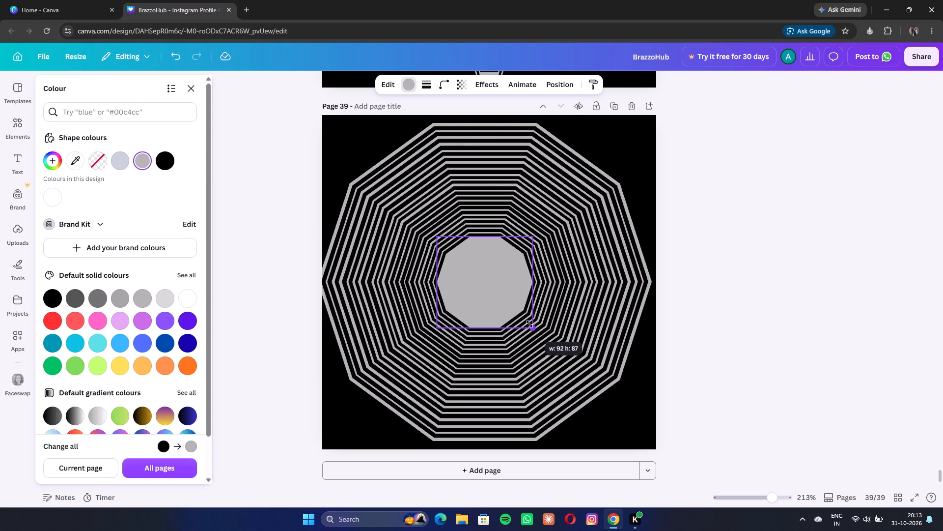
left_click(513, 295)
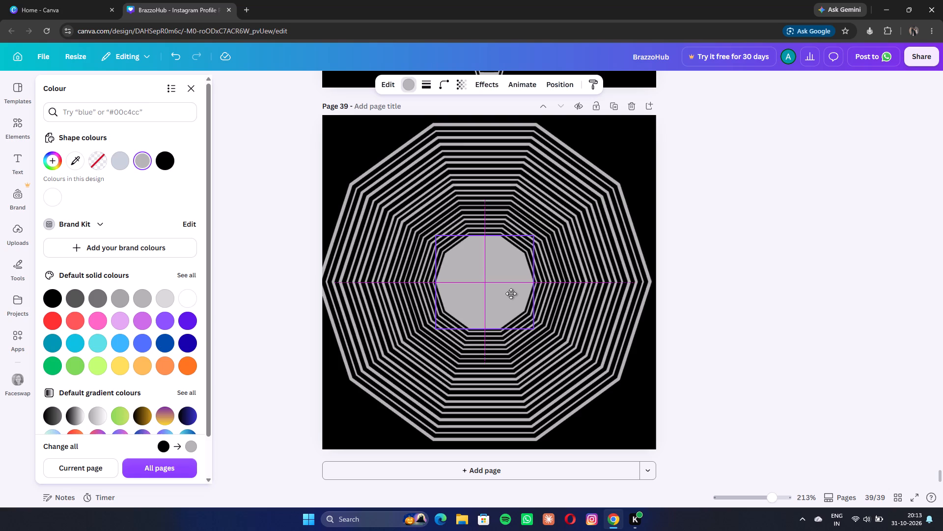
Duplicate the innermost grey decagon, colour the copy black, and resize it to about 92 by 87, centred within a thin grey ring.
left_click(491, 215)
left_click(162, 161)
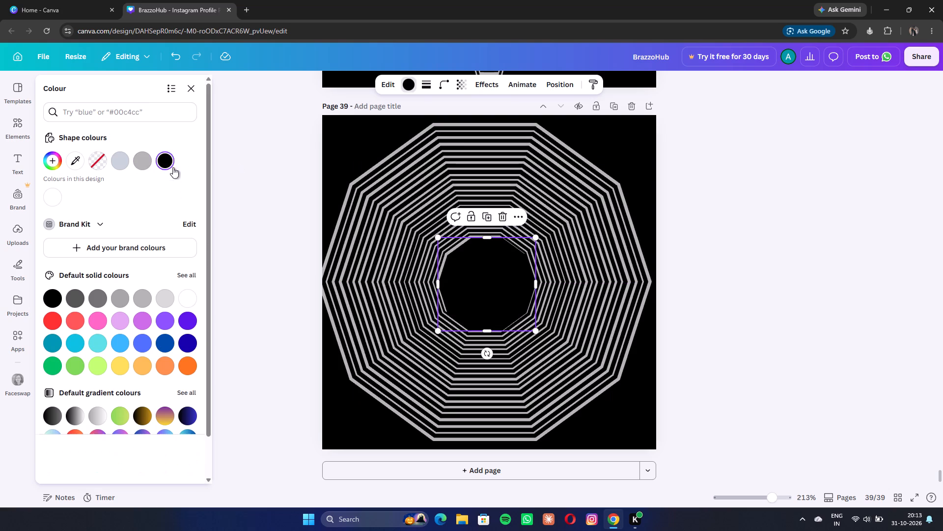
left_click_drag(538, 331, 532, 328)
left_click(490, 281)
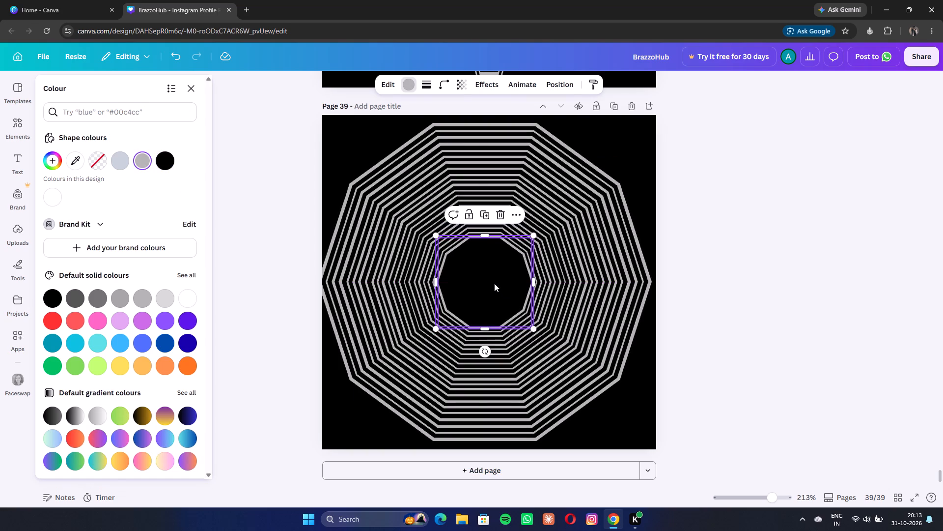
left_click(532, 326)
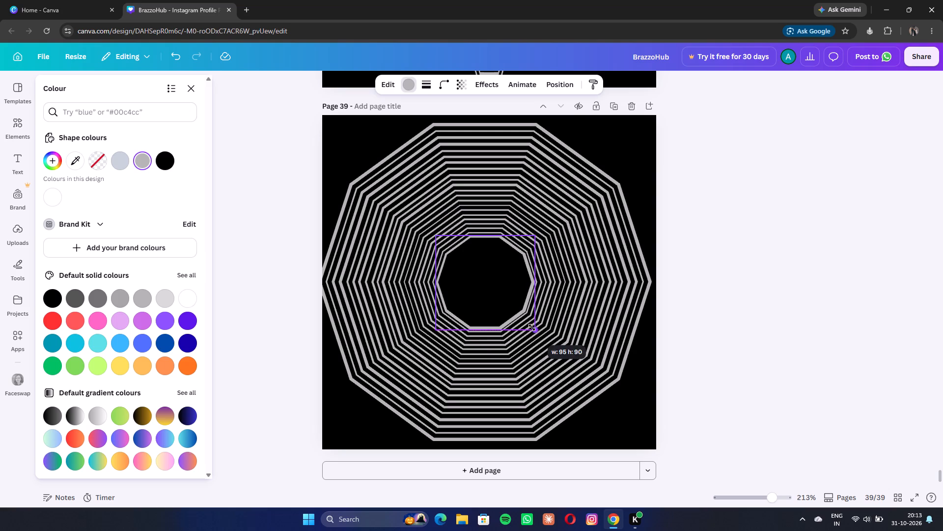
key("ctrl+z")
left_click(509, 294)
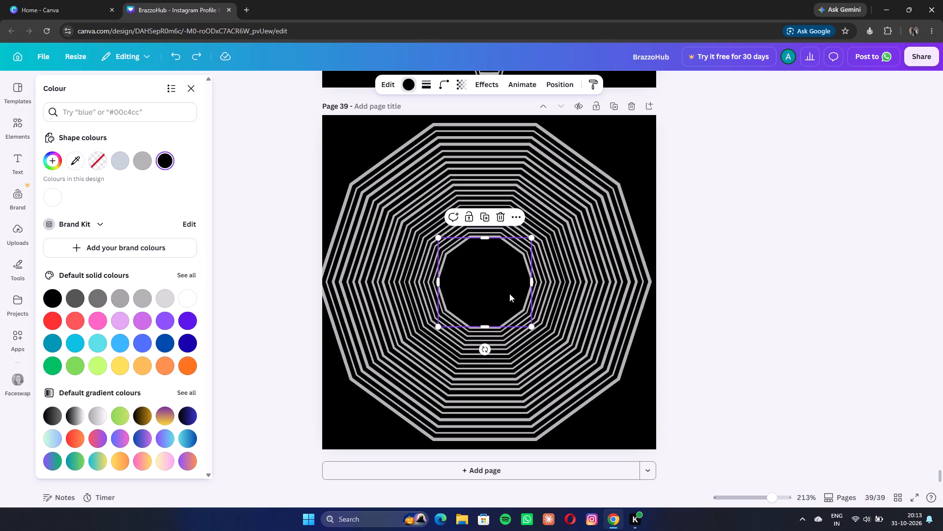
left_click(532, 325)
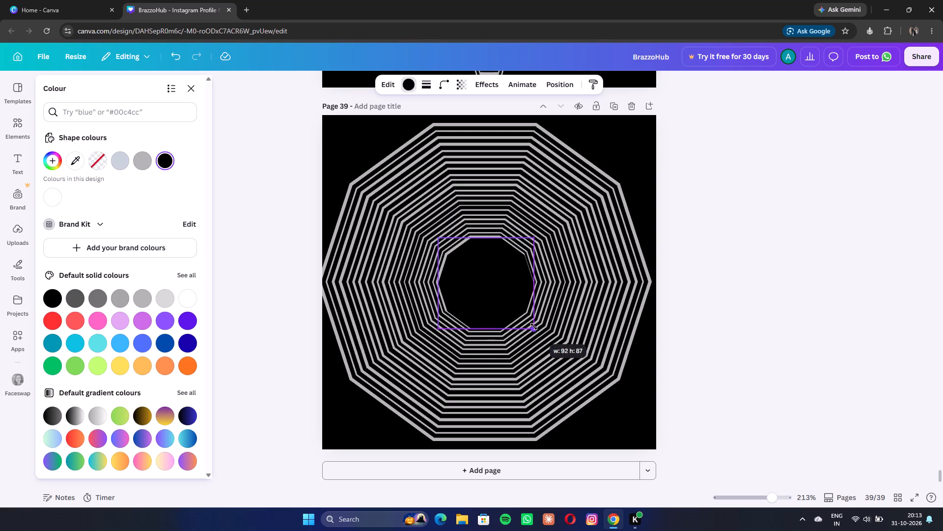
left_click(501, 291)
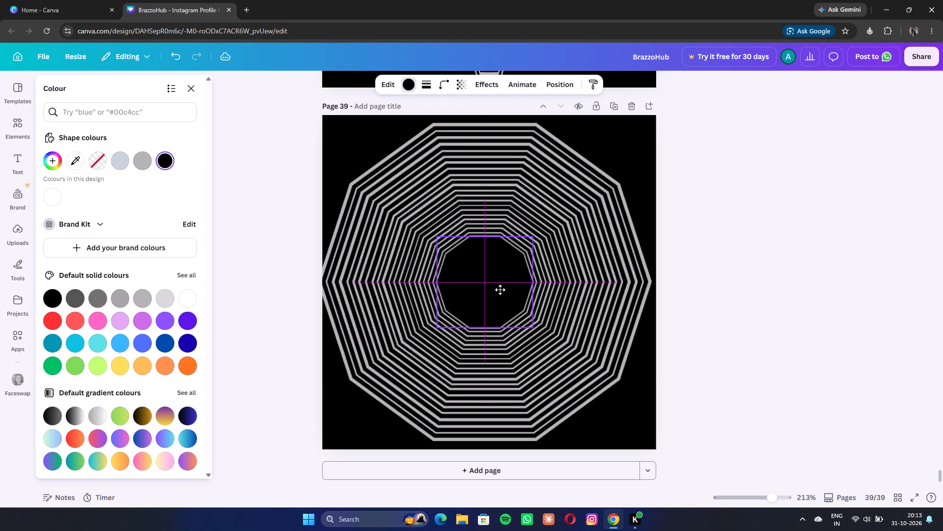
Duplicate the innermost black decagon, colour the copy grey, and resize it to about 86 by 82, centred inside a thin black band.
left_click(485, 216)
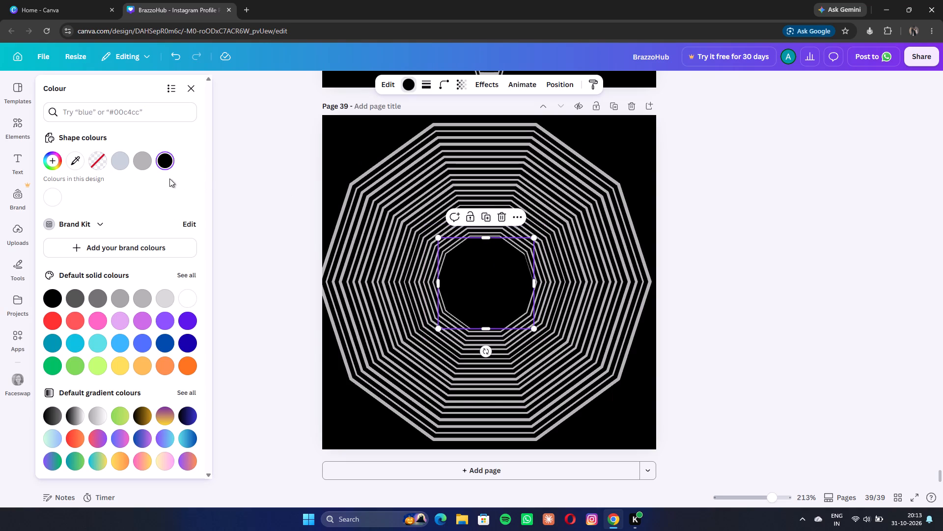
left_click(143, 162)
left_click_drag(533, 328, 530, 325)
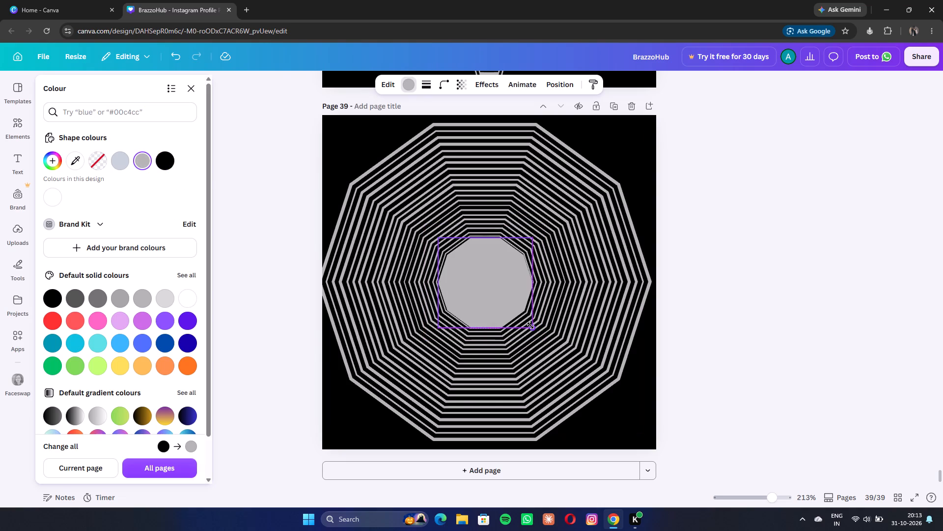
left_click_drag(530, 325, 529, 324)
left_click(529, 324)
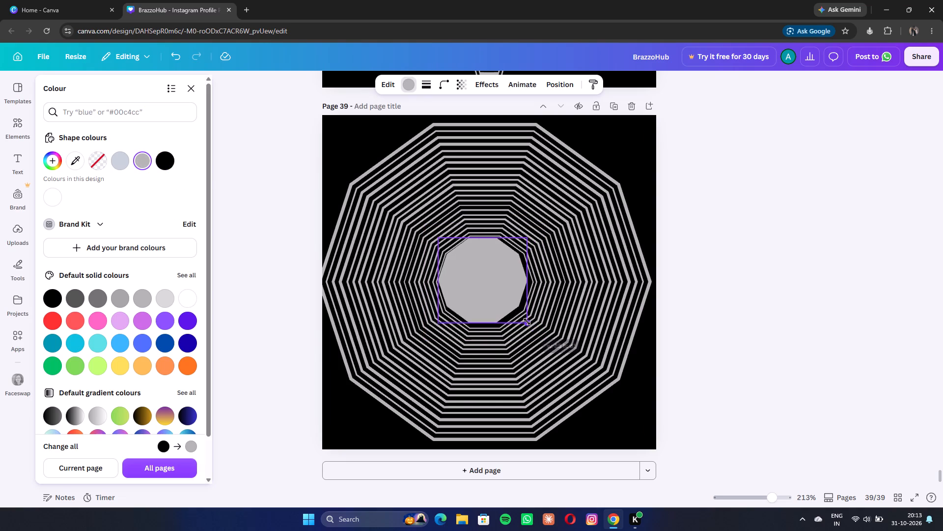
left_click(501, 293)
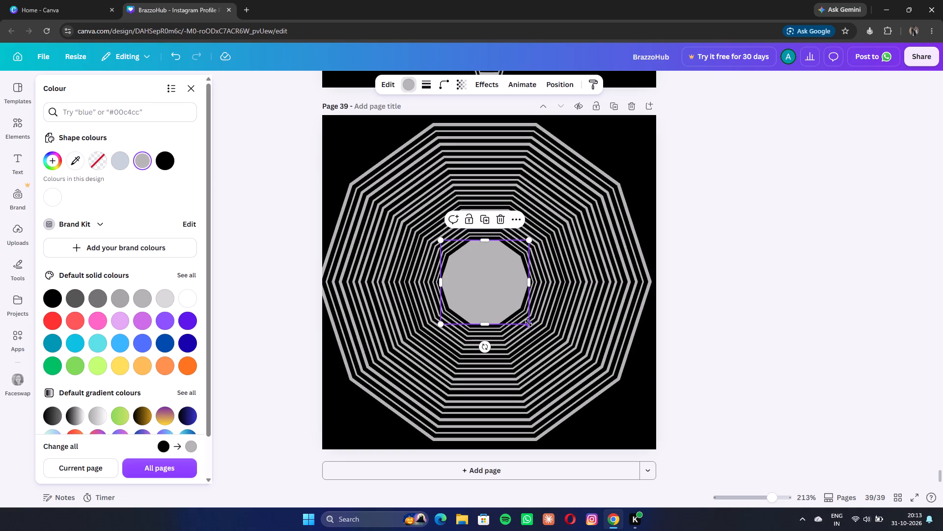
left_click(528, 323)
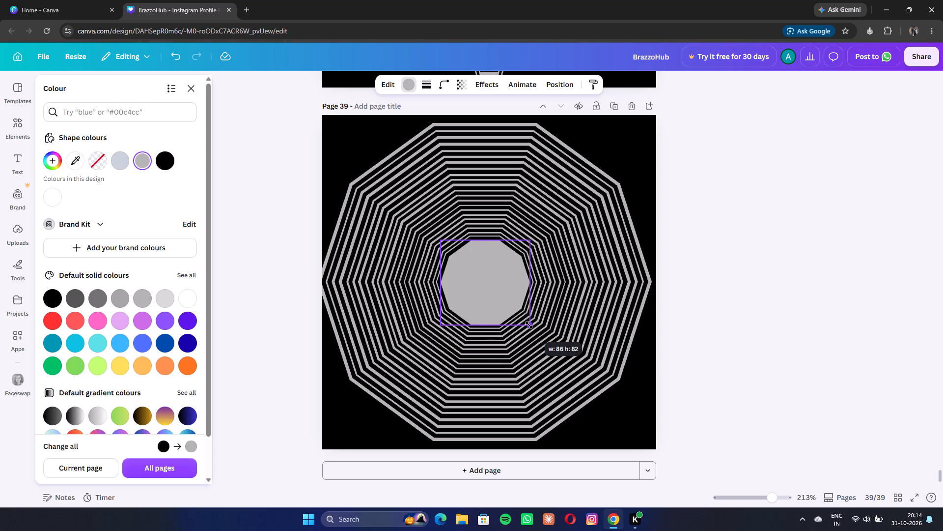
left_click(508, 298)
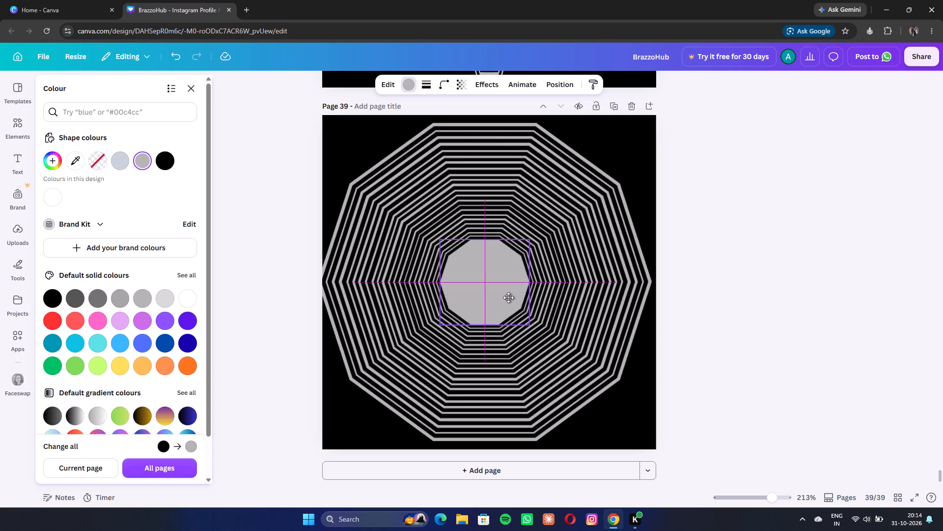
Duplicate the innermost grey decagon, colour the copy black, and fine-tune its size and centring until only a thin grey ring shows.
left_click(488, 221)
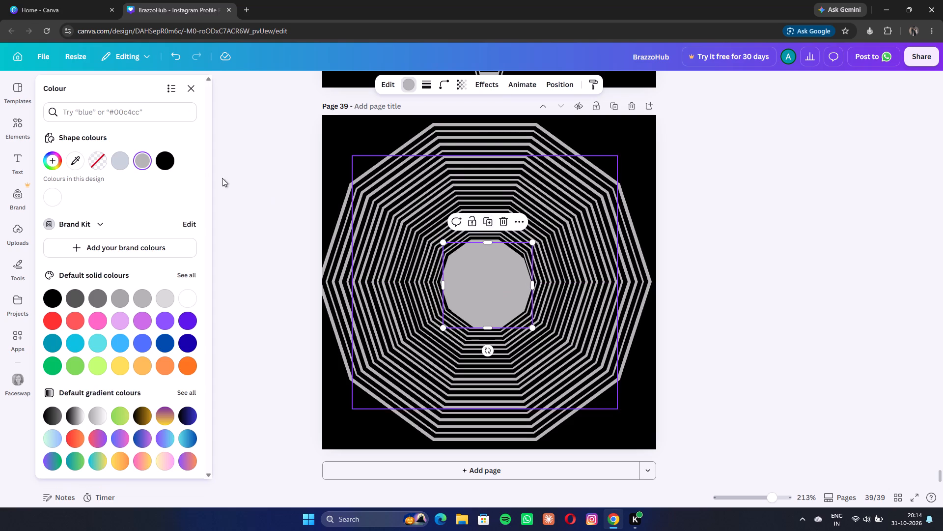
left_click(164, 161)
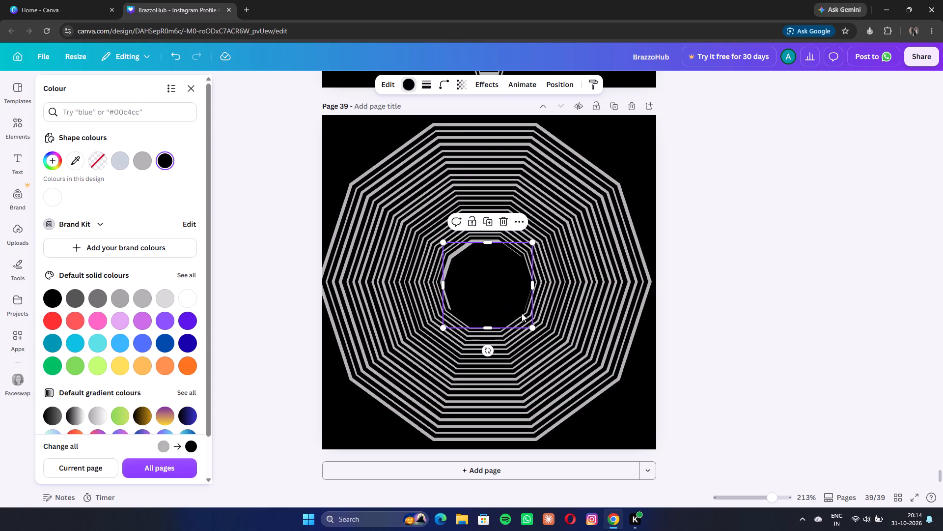
left_click_drag(531, 327, 525, 322)
left_click(489, 268)
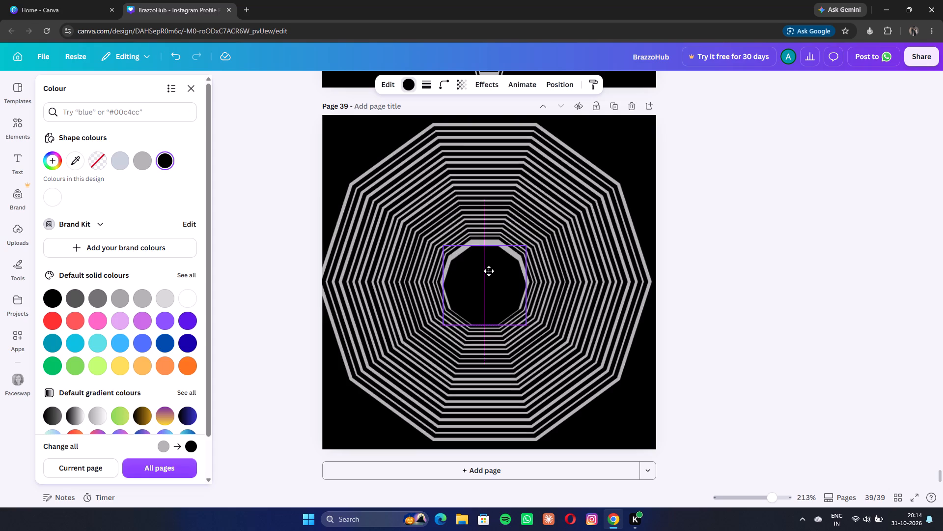
left_click(524, 319)
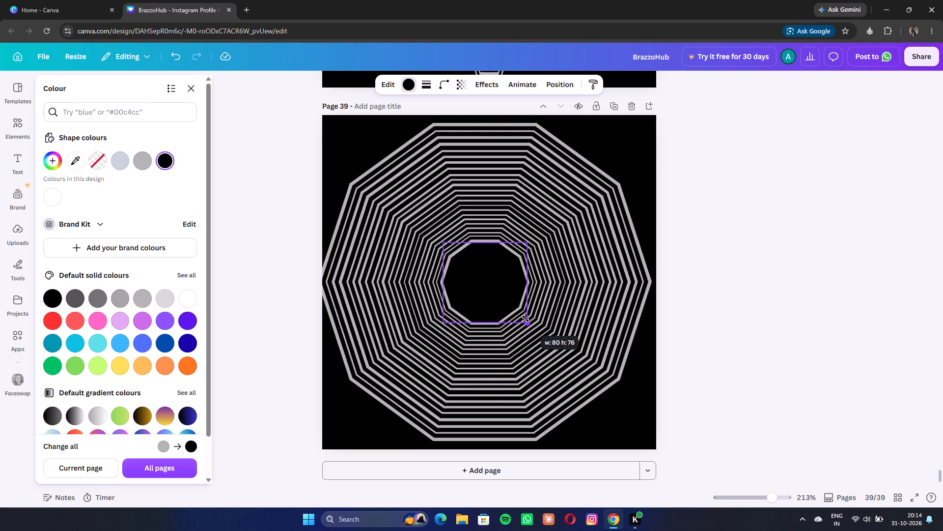
left_click(503, 279)
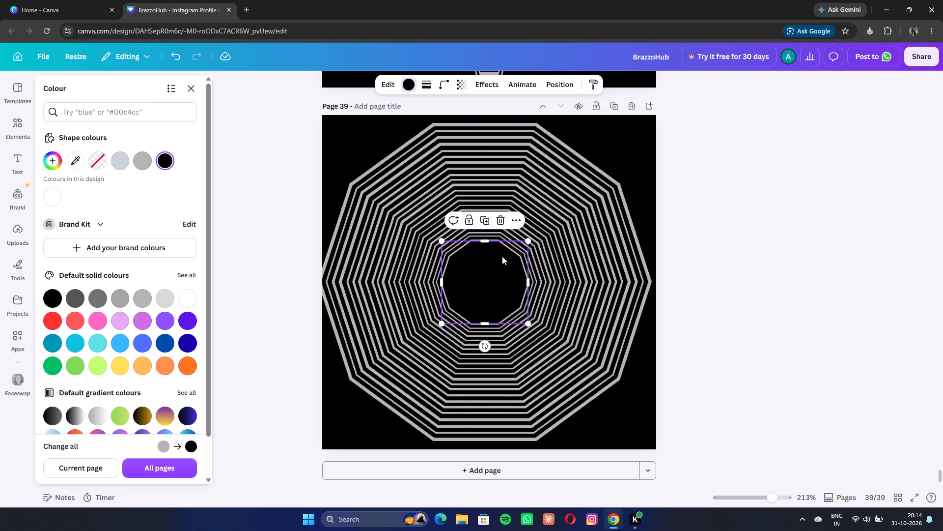
Duplicate the innermost black decagon, colour the copy grey, and shrink and centre it to leave a thin black band.
left_click(487, 219)
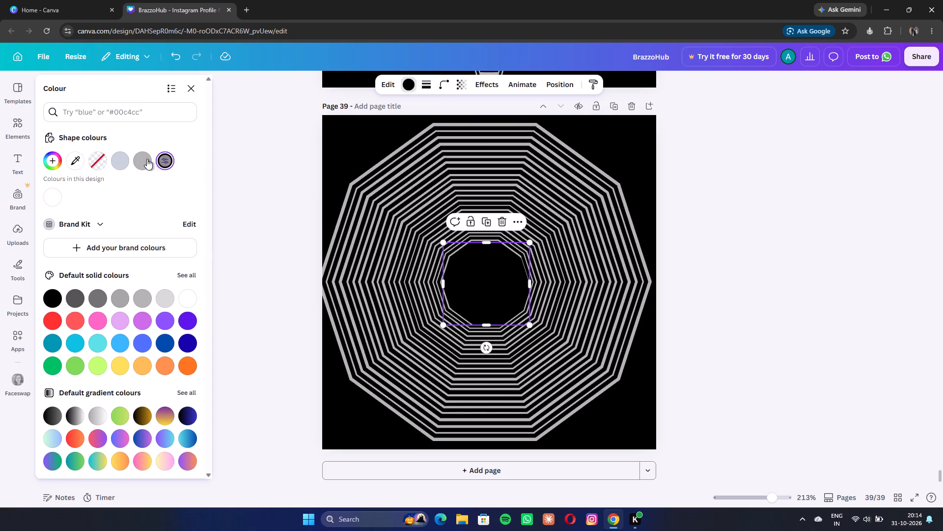
left_click(147, 159)
left_click_drag(530, 325, 528, 323)
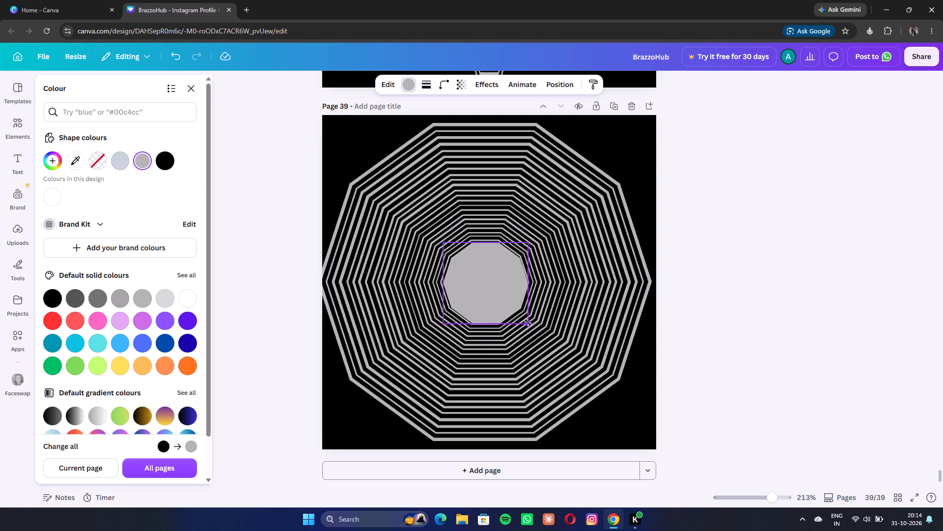
left_click_drag(528, 323, 525, 319)
left_click(511, 285)
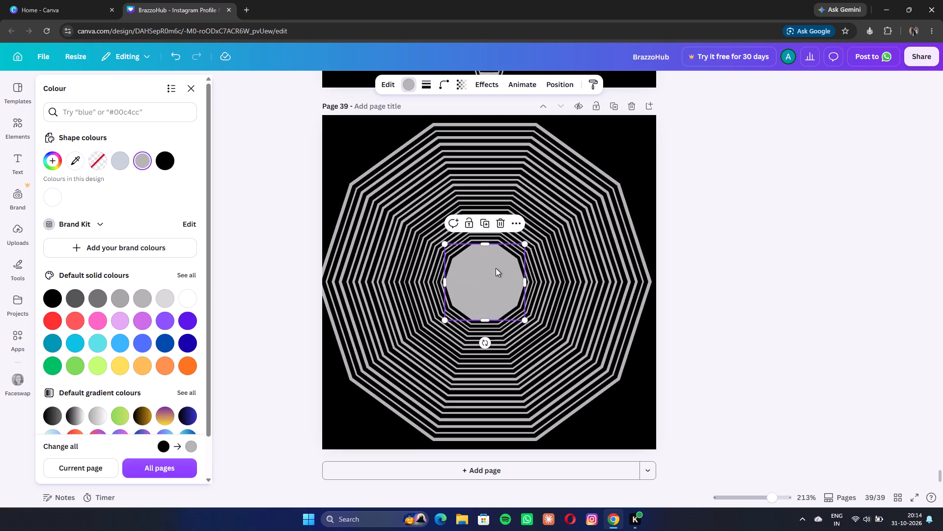
Duplicate the innermost grey decagon, colour the copy black, and resize it to about 74 by 70, centred within a thin grey ring.
left_click(485, 224)
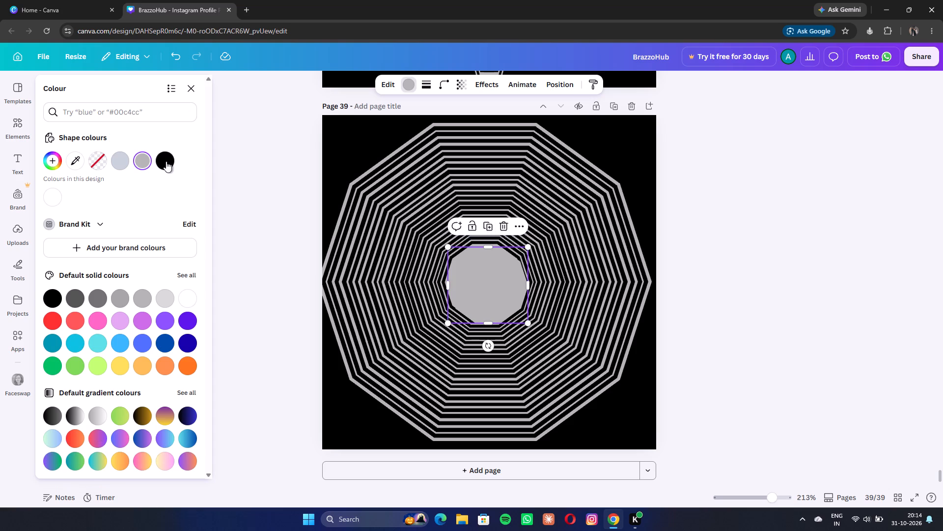
left_click(166, 162)
left_click_drag(531, 323, 530, 323)
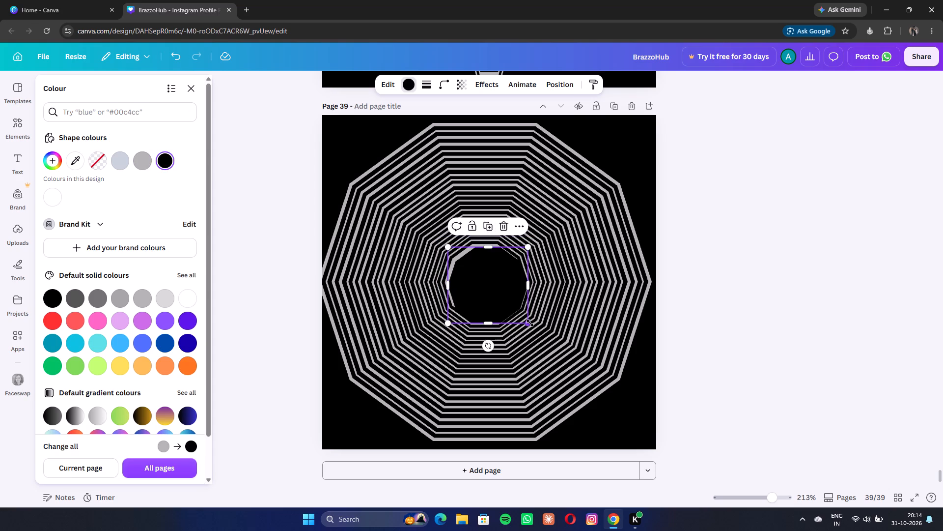
left_click_drag(530, 323, 523, 318)
left_click(487, 283)
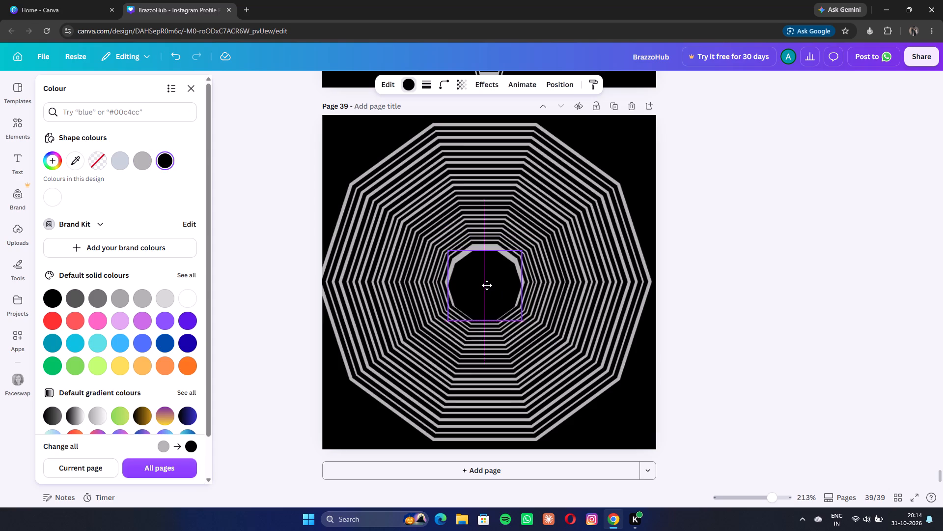
left_click(521, 317)
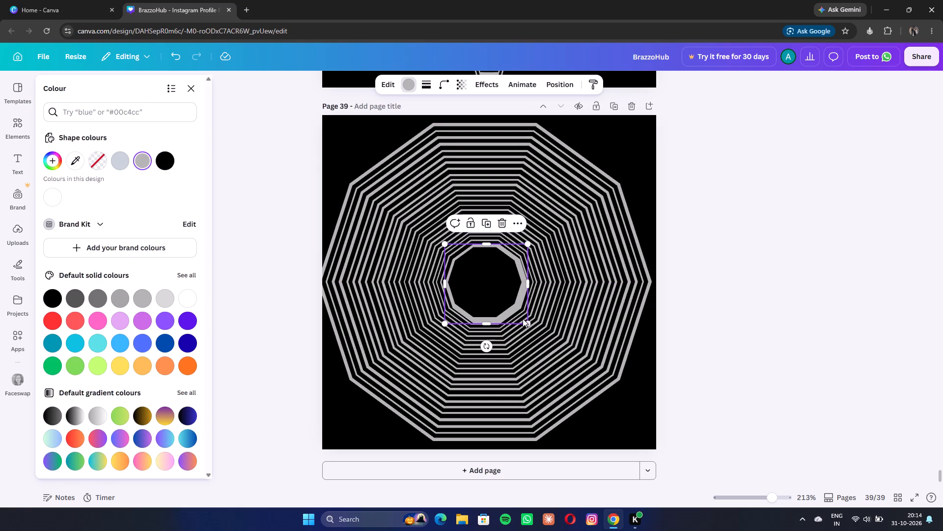
key("ctrl+z")
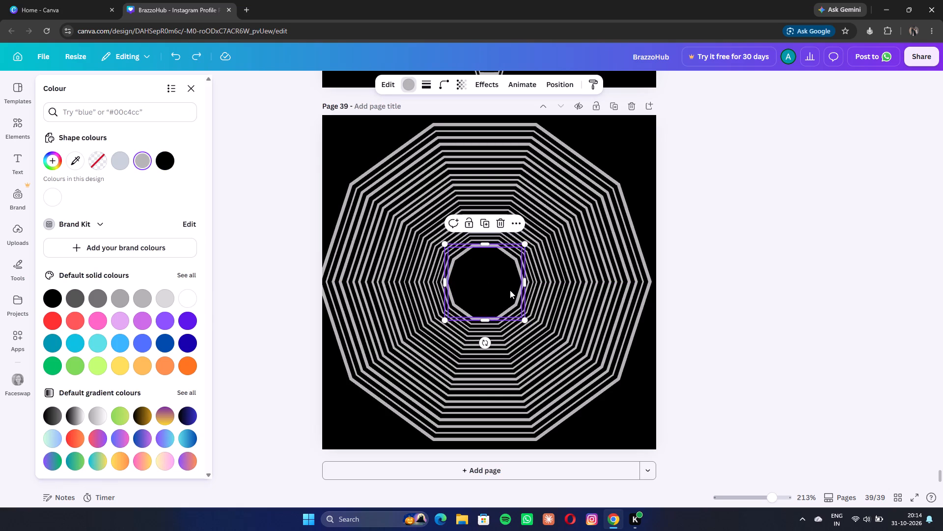
left_click(510, 290)
left_click(524, 316)
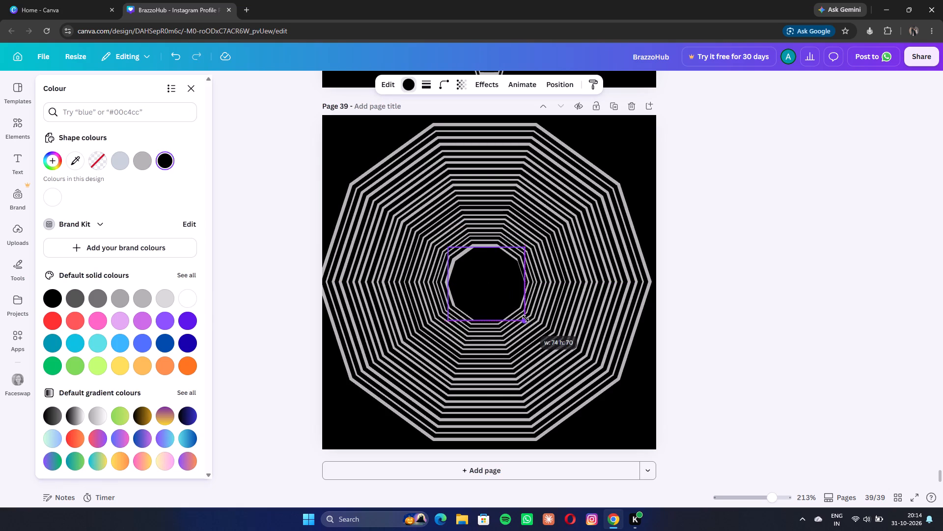
left_click(508, 292)
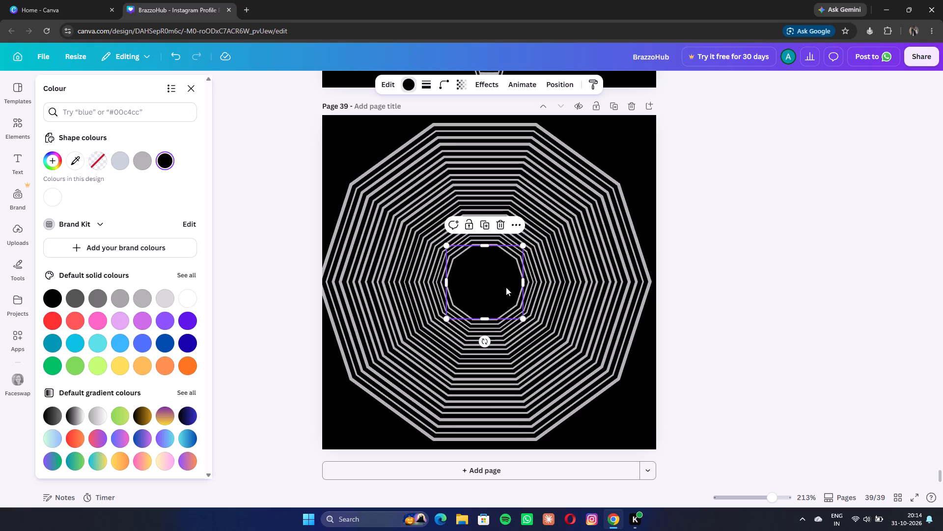
Duplicate the innermost black decagon, colour the copy grey, and shrink and centre it to leave a thin black band.
left_click(488, 227)
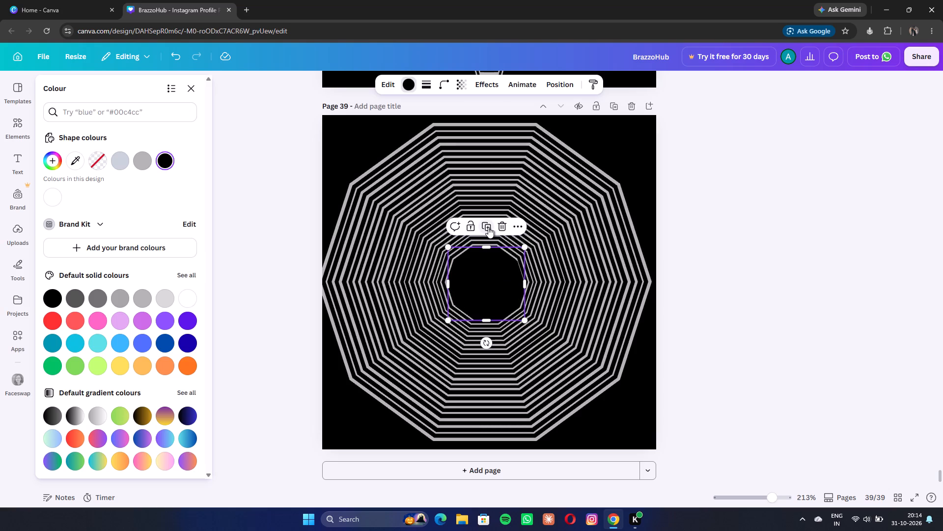
left_click(139, 159)
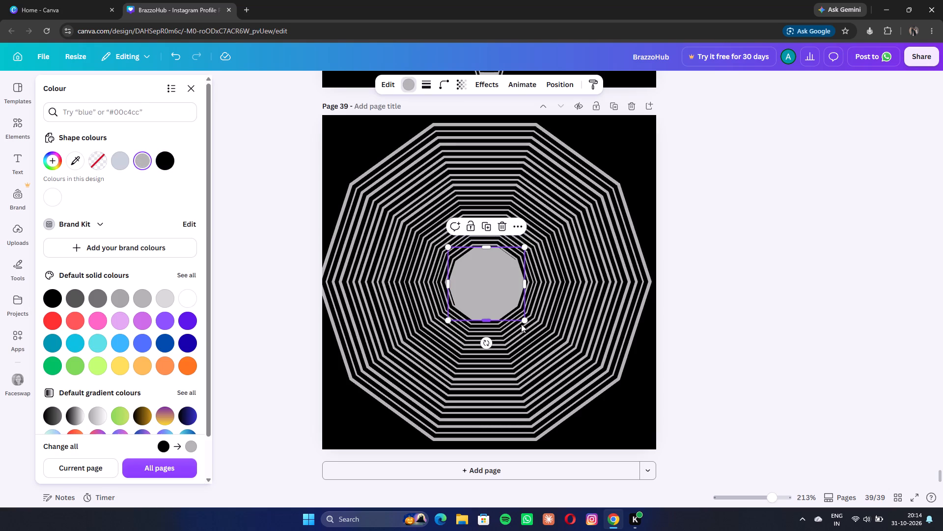
left_click_drag(526, 323, 520, 317)
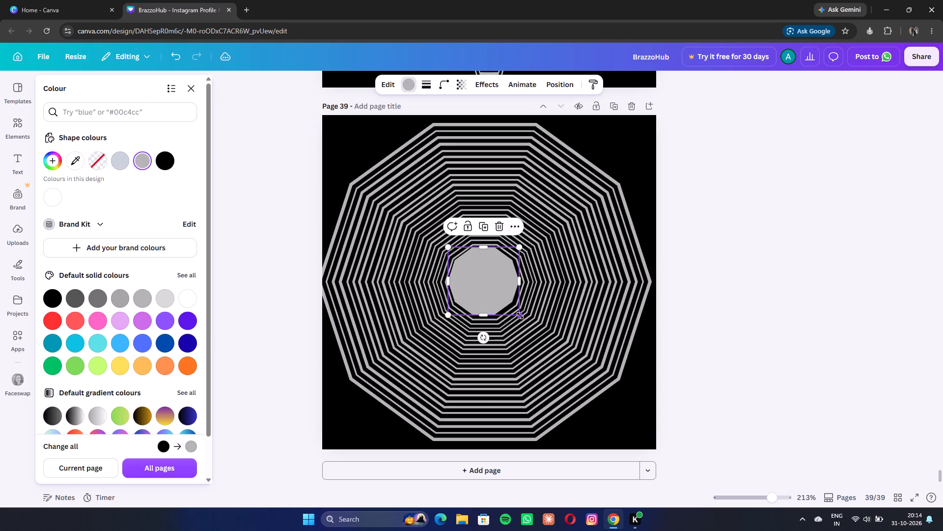
left_click(471, 266)
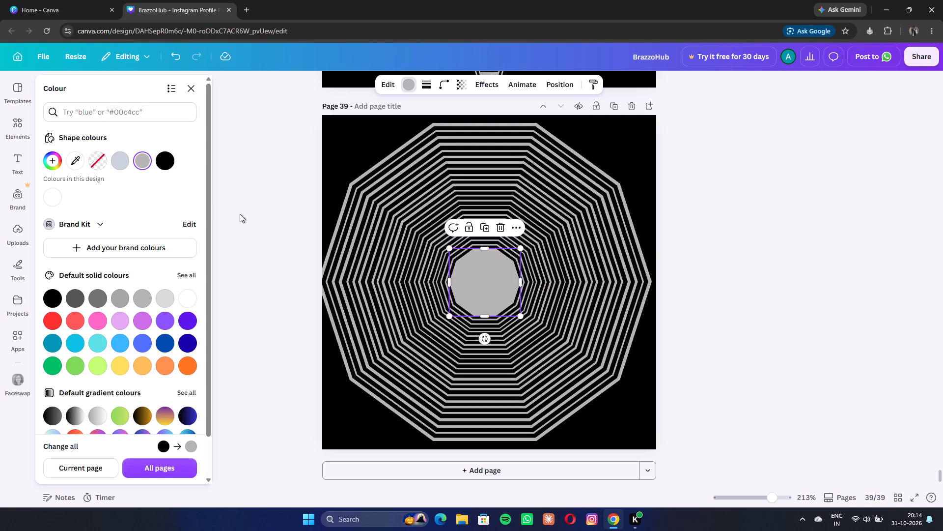
Duplicate the innermost grey decagon, colour the copy black, and fine-tune its size and centring until only a thin grey ring shows.
left_click(482, 229)
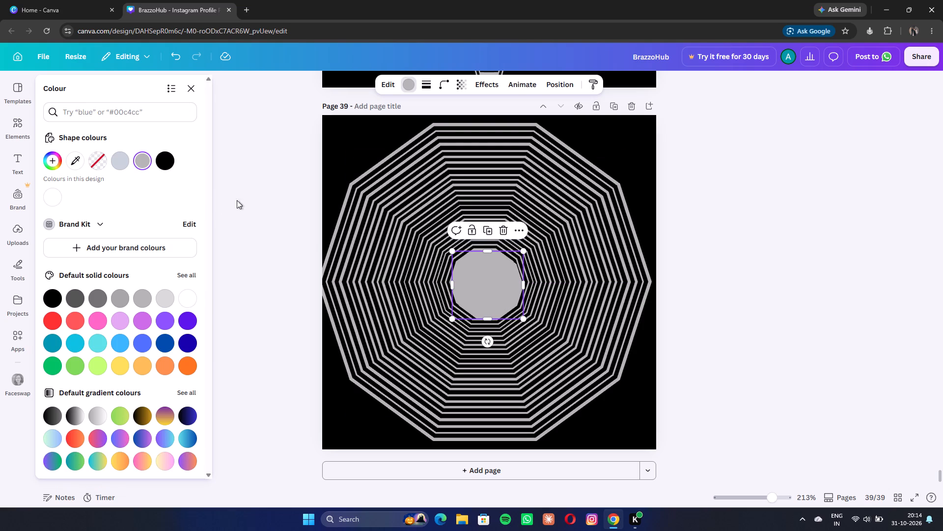
left_click(171, 161)
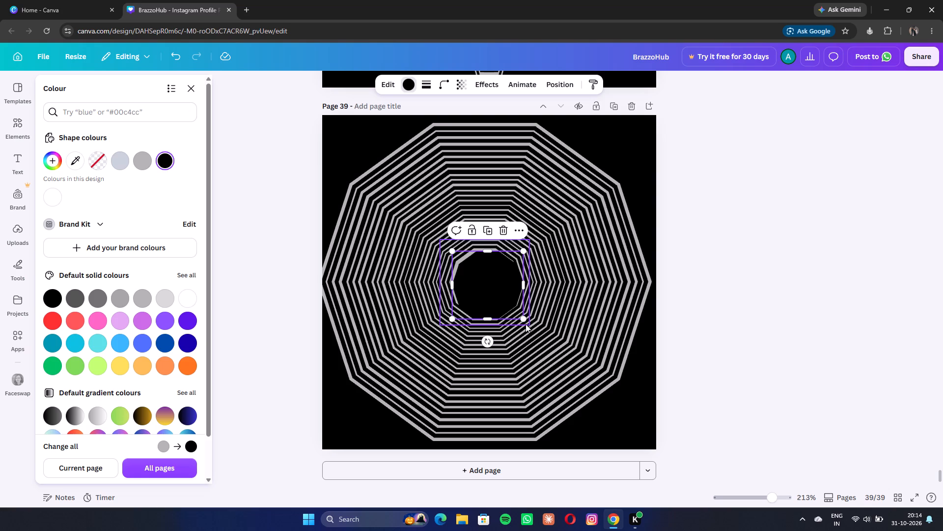
left_click_drag(524, 320, 519, 314)
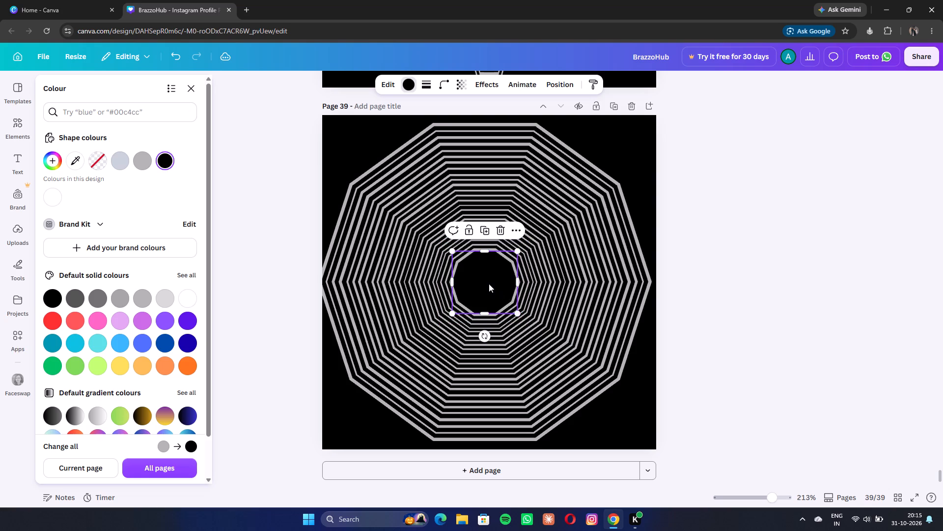
left_click(489, 284)
left_click(516, 310)
left_click(502, 292)
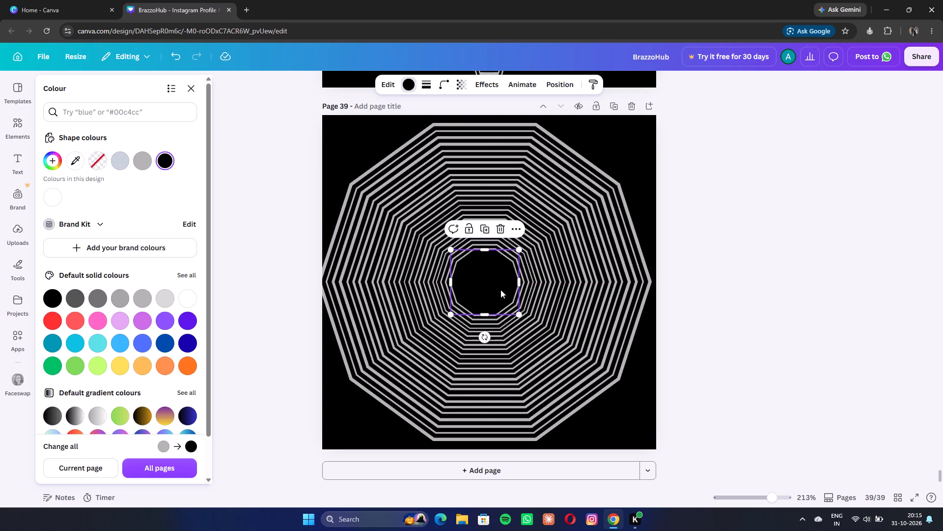
Duplicate the innermost black decagon, colour the copy grey, and shrink and centre it inside a thin black band.
left_click(486, 226)
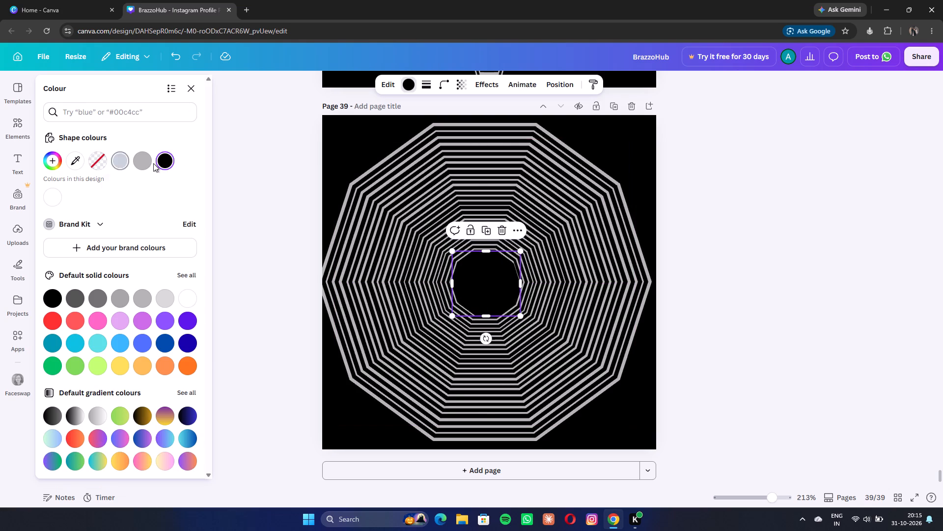
left_click(145, 162)
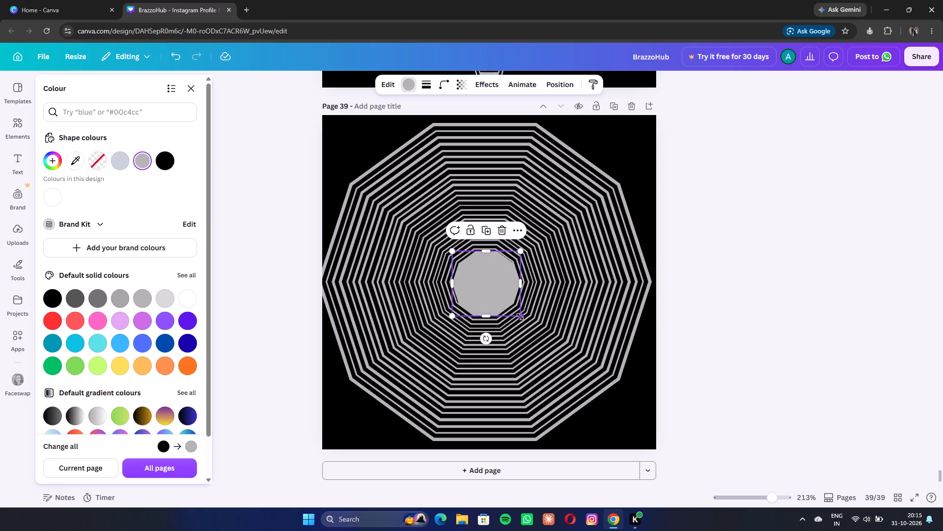
left_click_drag(520, 317, 515, 312)
left_click(485, 288)
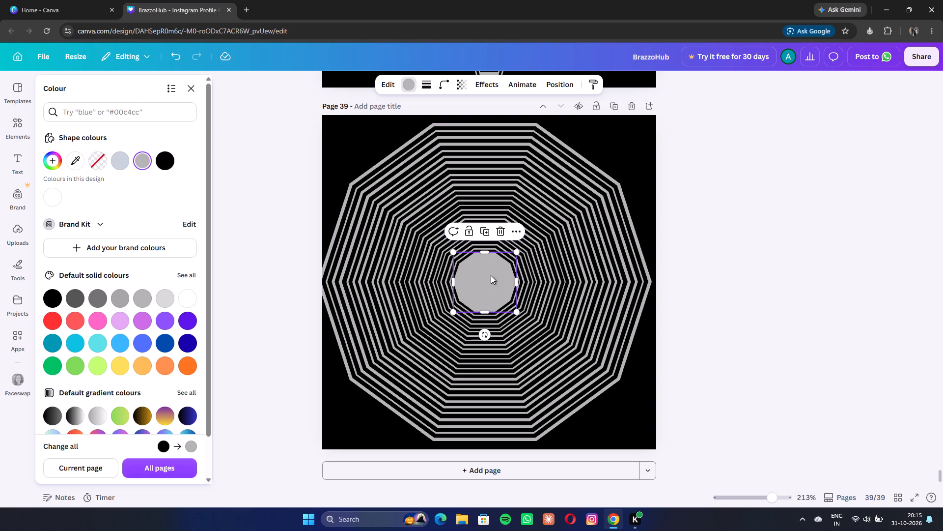
Duplicate the innermost grey decagon, colour the copy black, and adjust its size and centring to leave a thin grey ring.
left_click(484, 228)
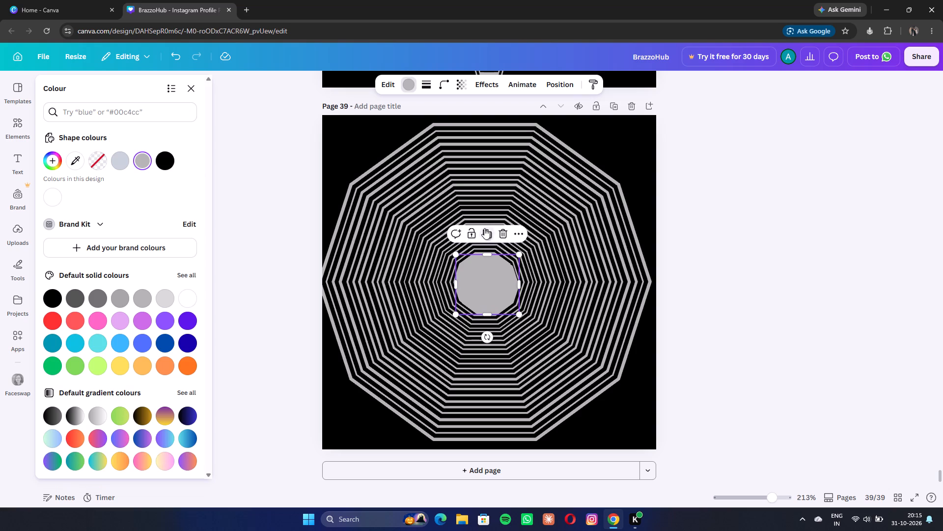
left_click(166, 160)
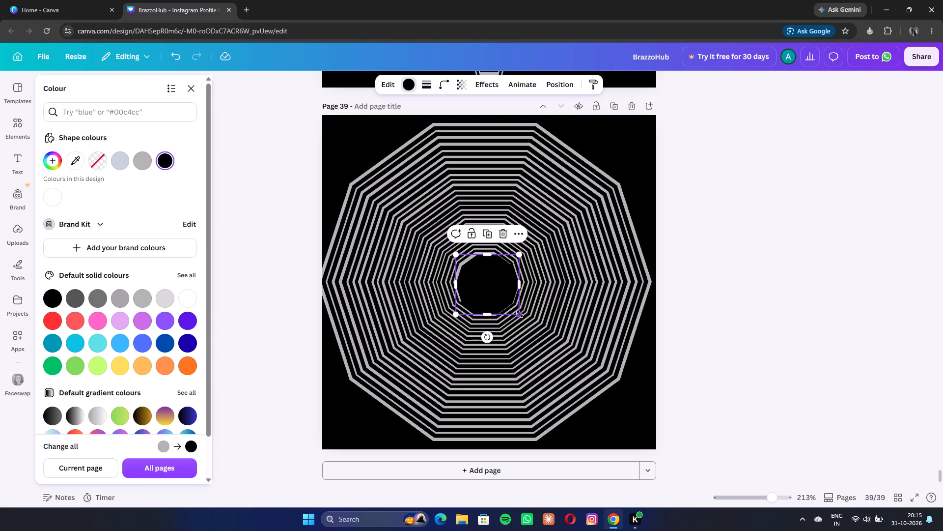
left_click_drag(520, 314, 511, 309)
left_click(493, 288)
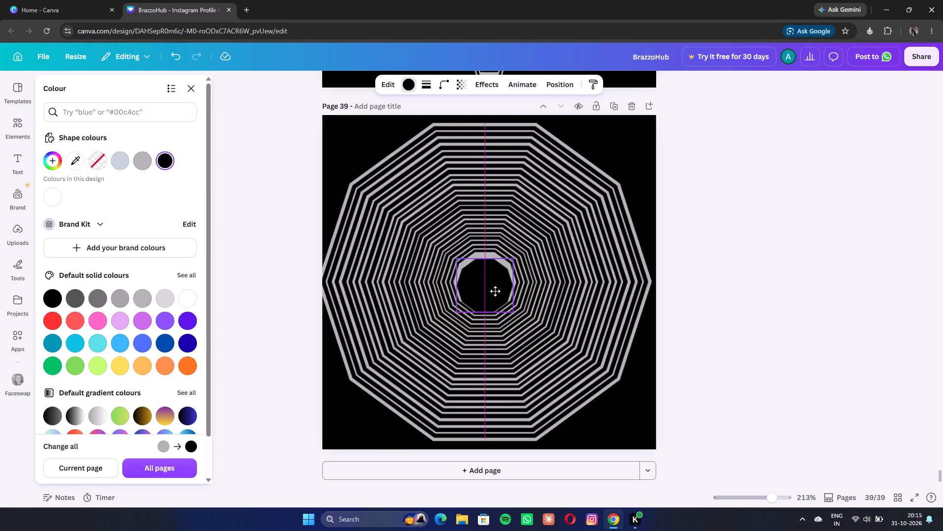
left_click(512, 307)
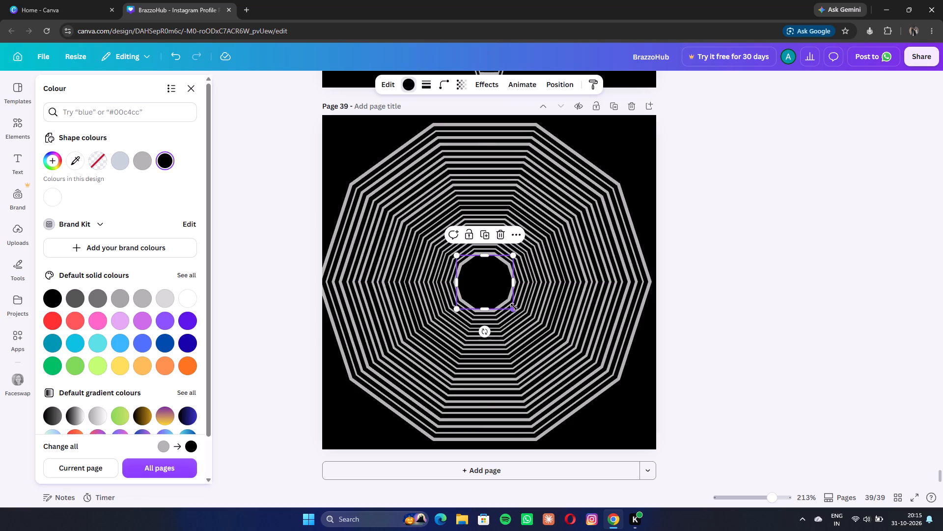
left_click(503, 293)
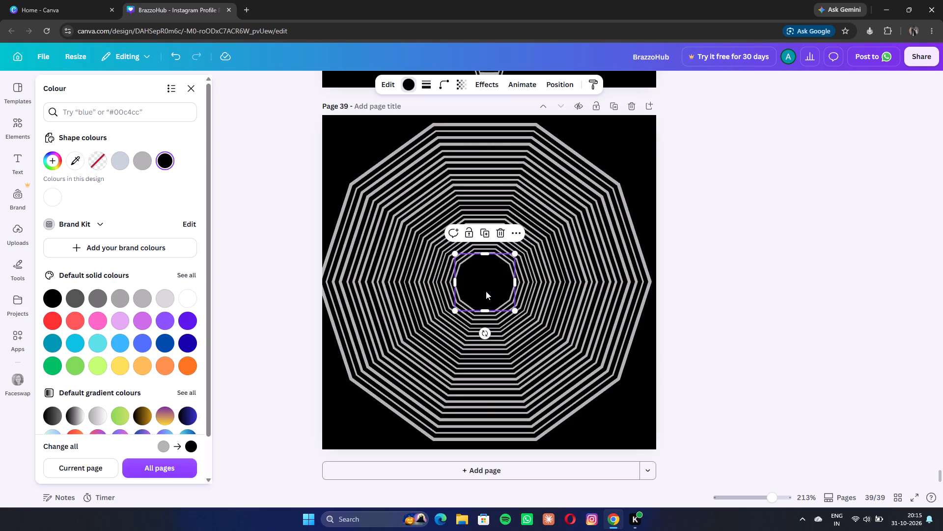
Duplicate the innermost black decagon, colour the copy grey, and shrink and centre it as the solid core of the pattern.
left_click(489, 231)
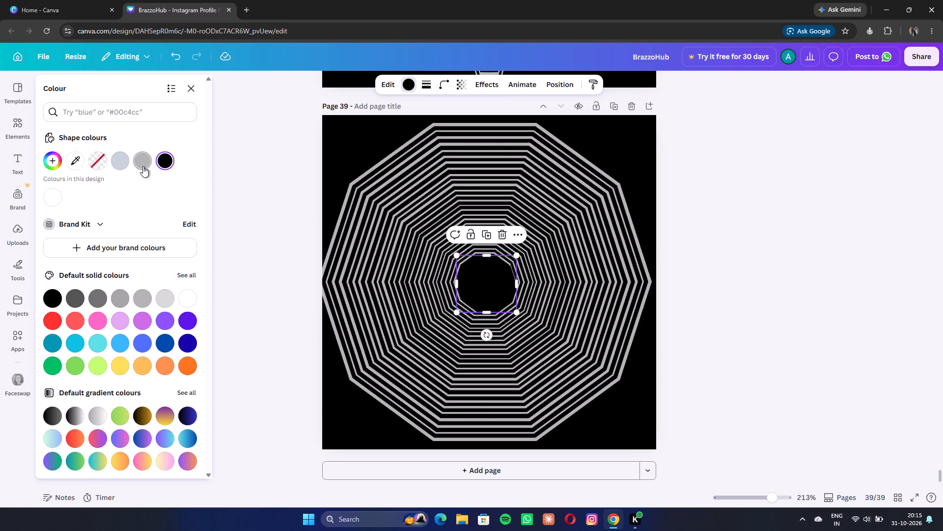
left_click(143, 166)
left_click_drag(518, 312, 514, 309)
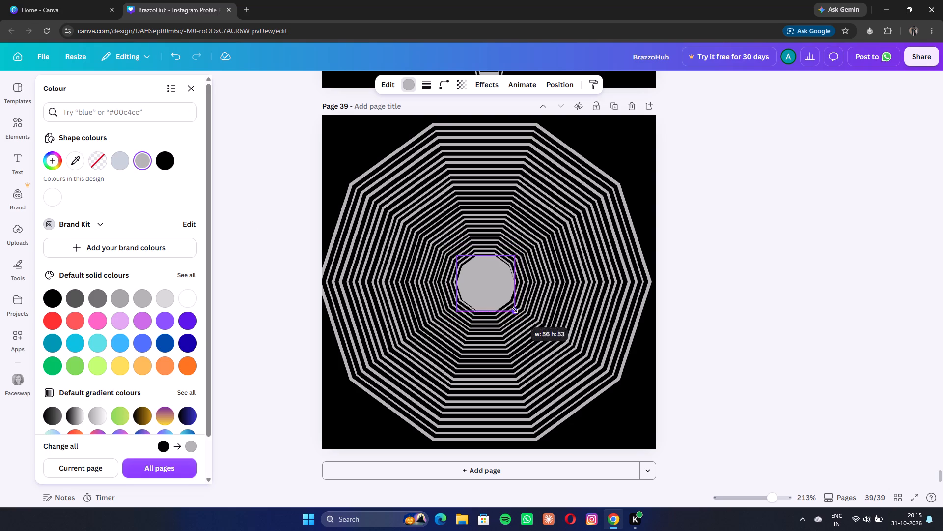
left_click_drag(514, 309, 512, 307)
left_click(486, 284)
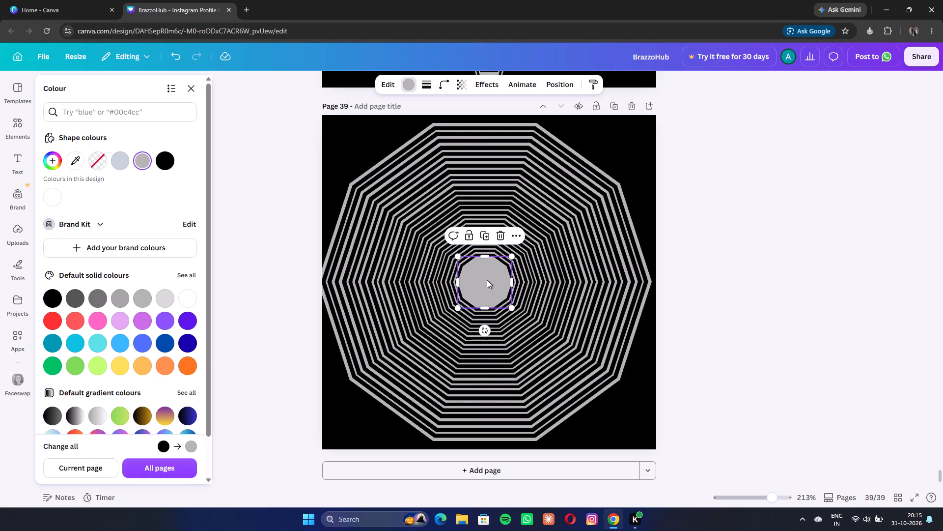
Add a new page after page 39.
scroll(495, 303, "down", 3)
left_click(498, 463)
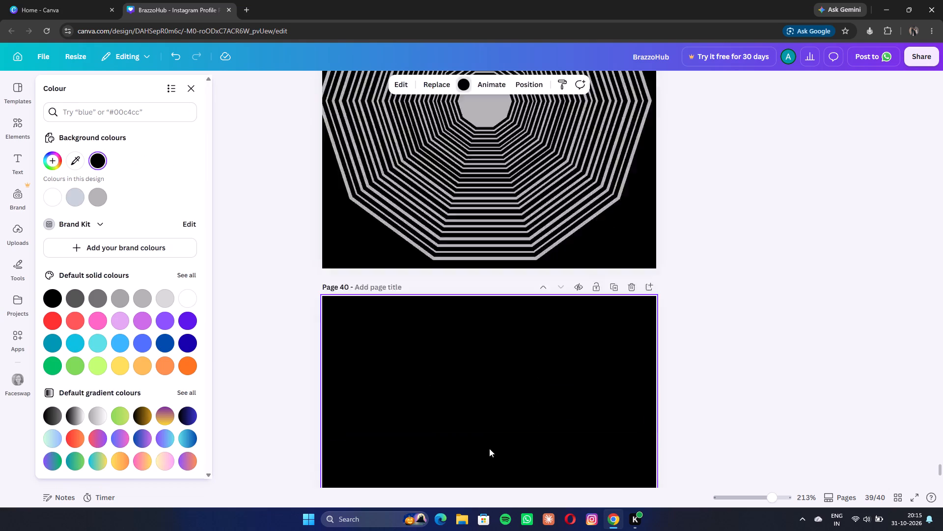
Insert the square with cut corners from the polygon shapes onto page 40.
left_click(16, 130)
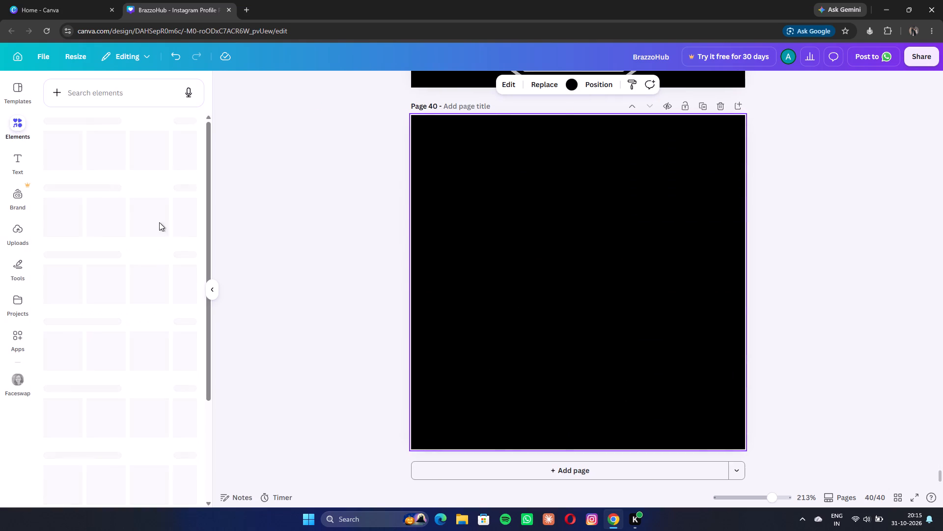
left_click(72, 229)
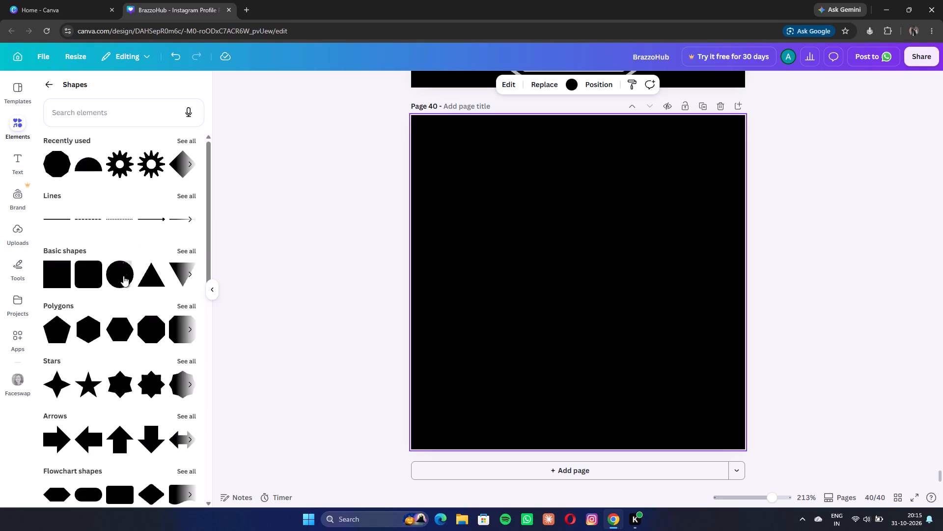
left_click(183, 302)
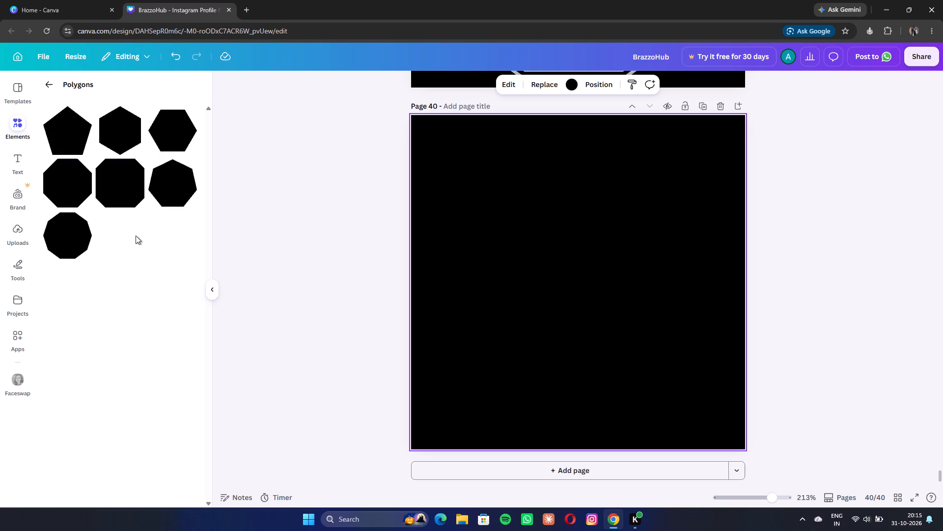
left_click(123, 200)
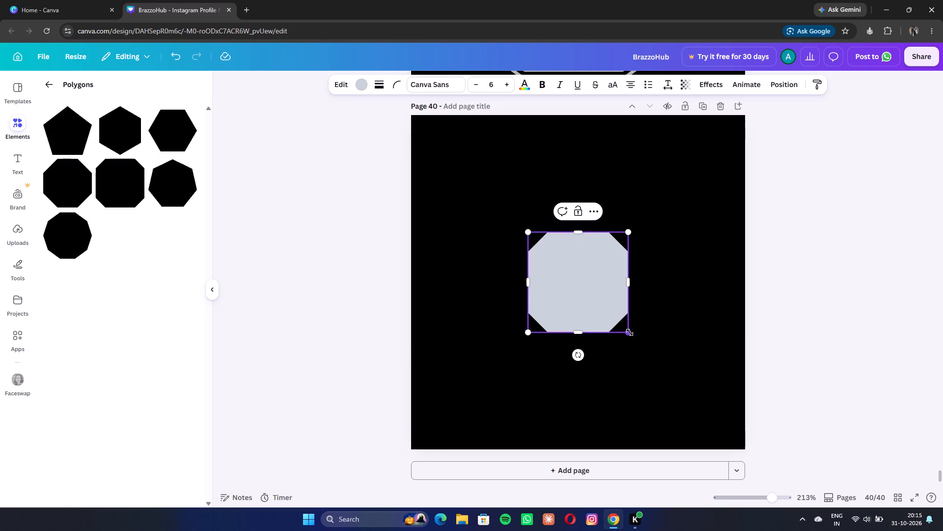
Enlarge the grey cut-corner square on page 40 until it fills the whole page.
left_click_drag(633, 338, 643, 351)
left_click(618, 324)
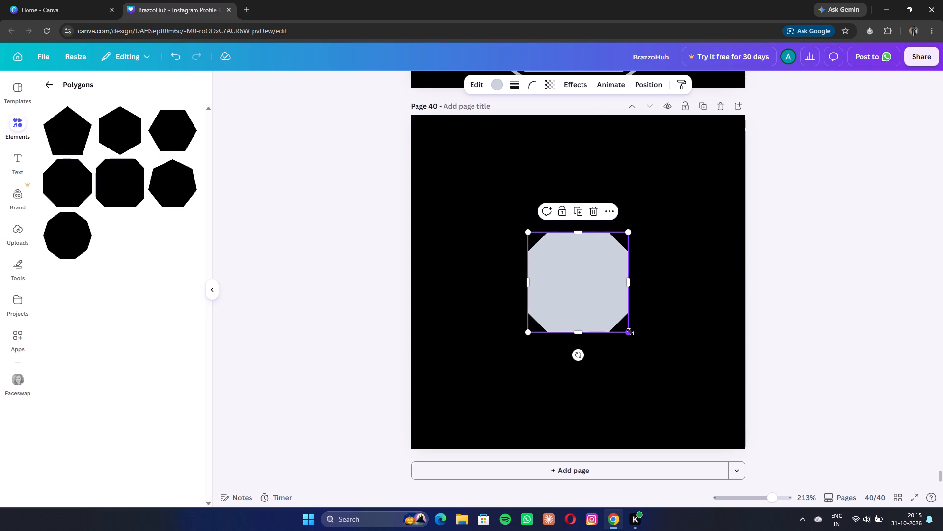
left_click_drag(630, 332, 719, 470)
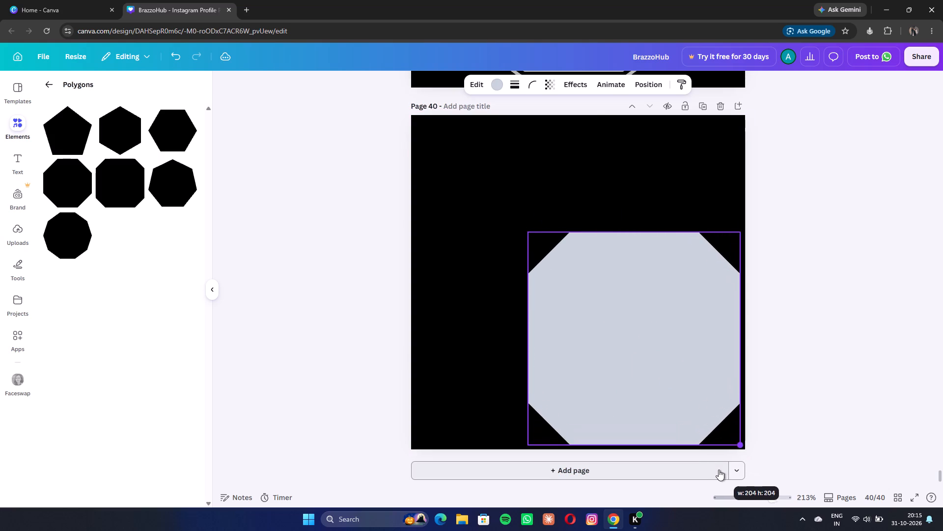
left_click_drag(719, 470, 721, 472)
left_click_drag(531, 233, 498, 209)
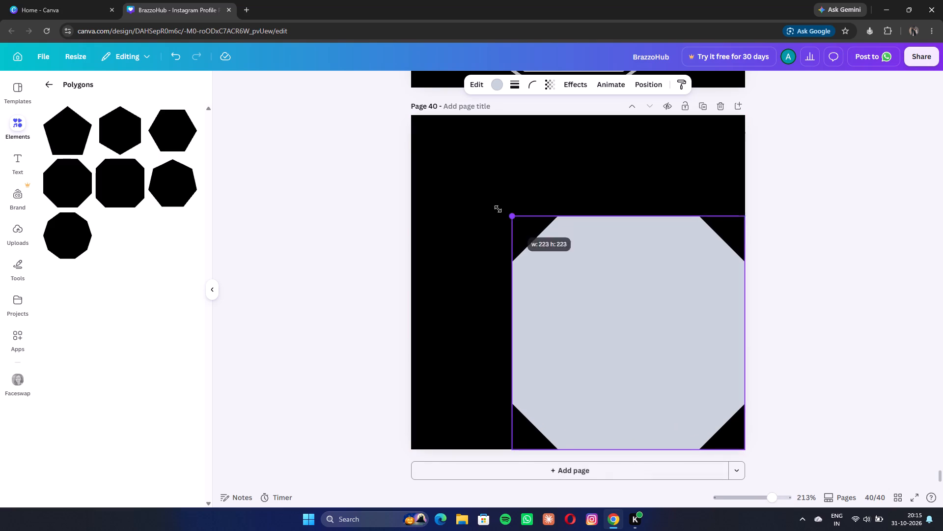
left_click_drag(498, 209, 409, 122)
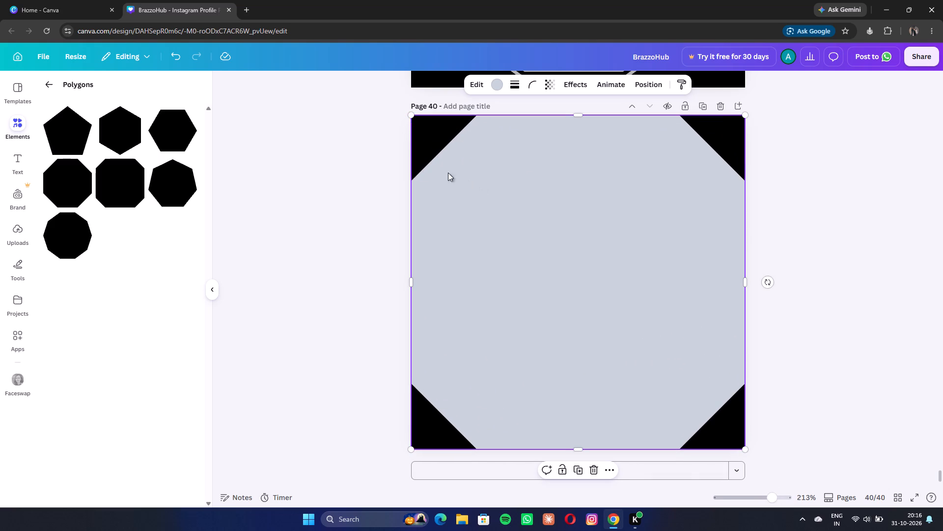
Insert a second square with cut corners on page 40 and colour it black.
left_click(136, 189)
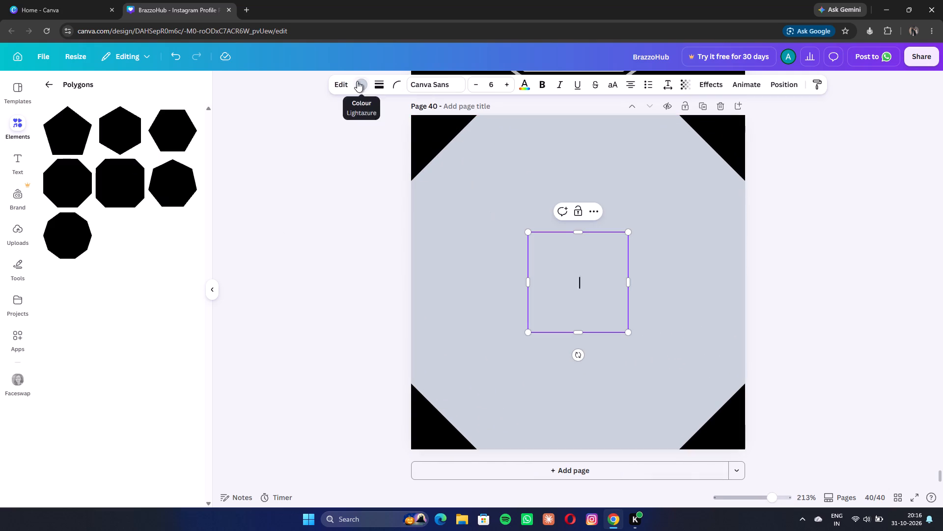
left_click(357, 82)
left_click(174, 153)
left_click(196, 83)
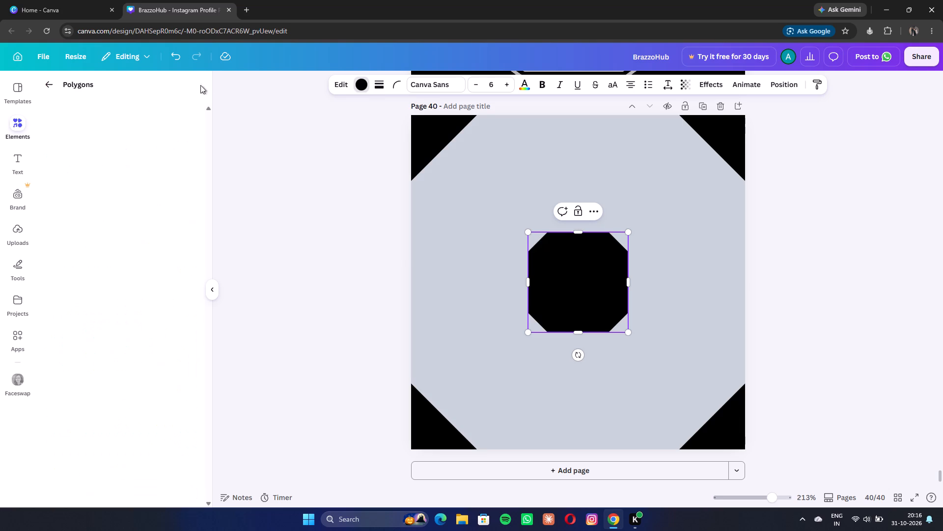
Enlarge the black cut-corner square to most of the page's width and centre it over the grey one.
left_click_drag(627, 331, 635, 336)
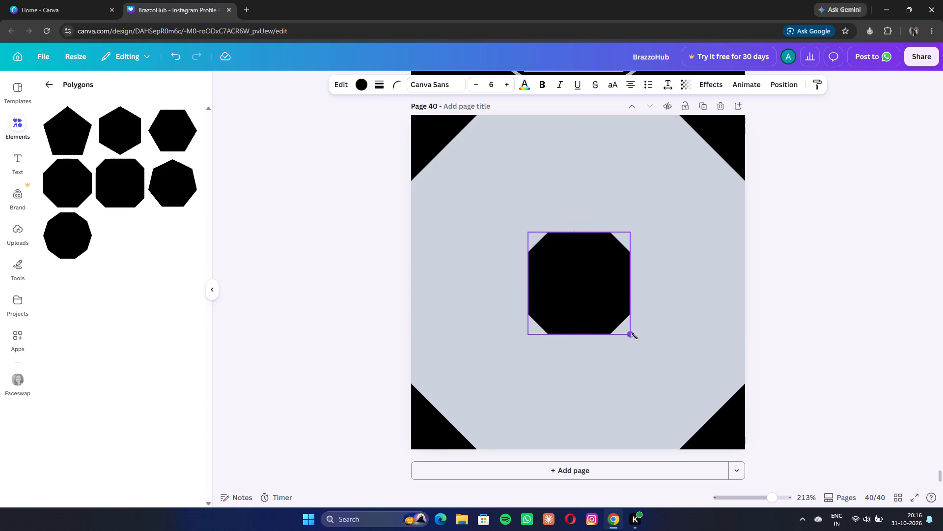
left_click_drag(635, 336, 722, 469)
left_click_drag(675, 361, 617, 300)
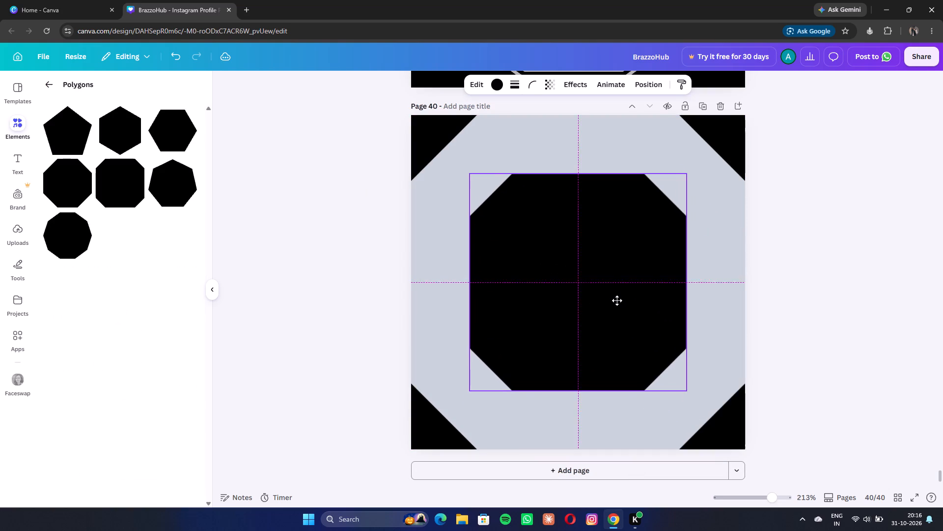
left_click_drag(617, 300, 618, 304)
left_click_drag(686, 389, 727, 447)
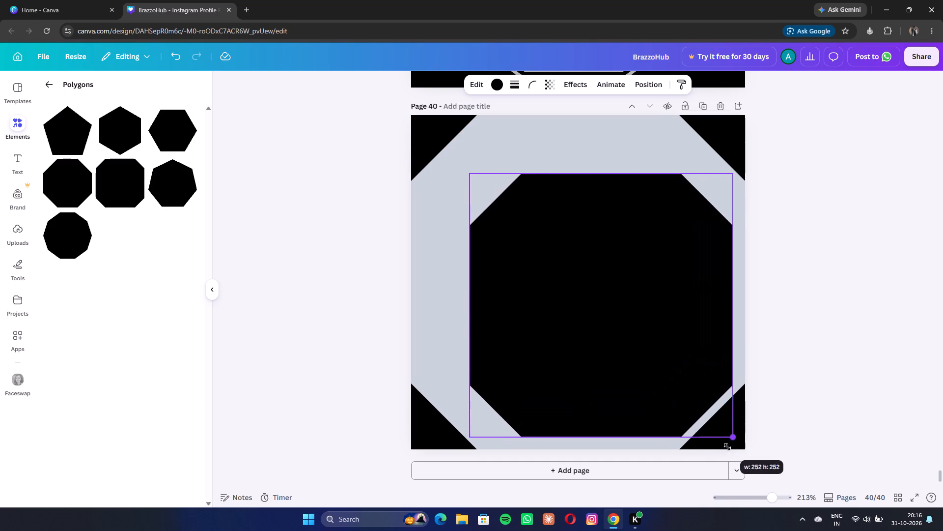
left_click_drag(727, 447, 735, 460)
left_click_drag(677, 349, 648, 324)
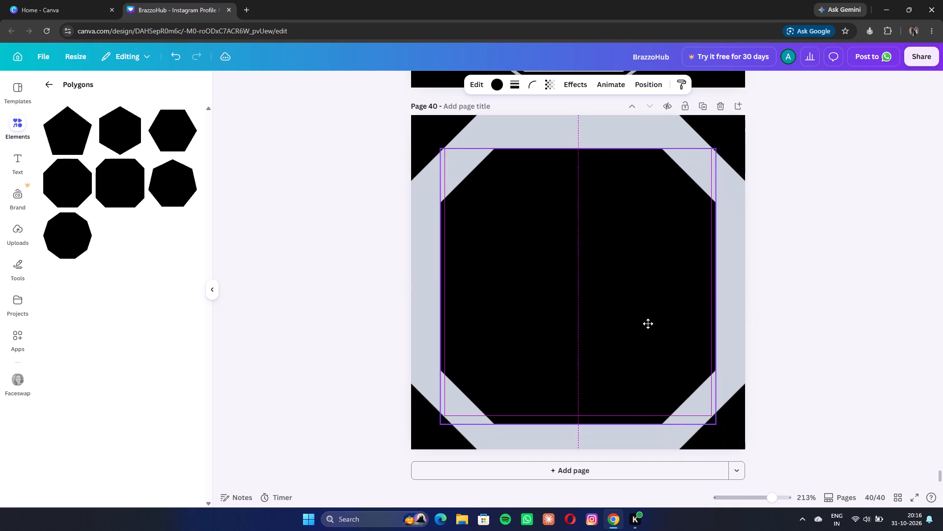
left_click_drag(648, 324, 648, 320)
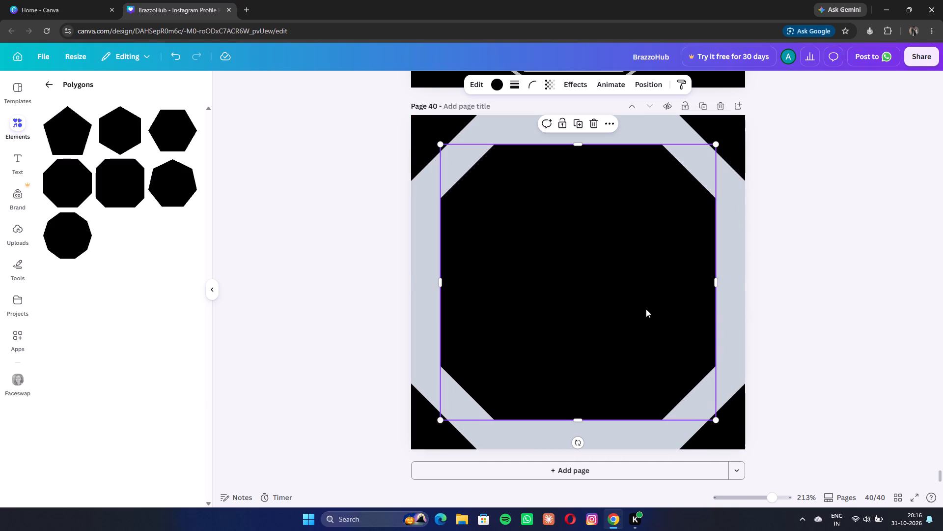
Enlarge and recentre the black cut-corner square in small increments until only a thin grey outline surrounds it.
left_click_drag(718, 420, 745, 457)
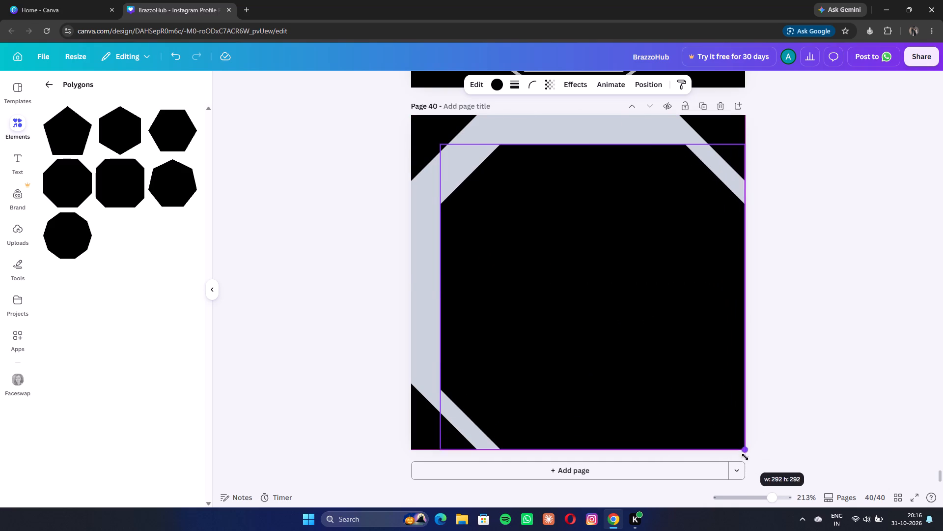
left_click_drag(745, 457, 748, 460)
left_click_drag(689, 391, 672, 374)
left_click_drag(732, 438, 733, 439)
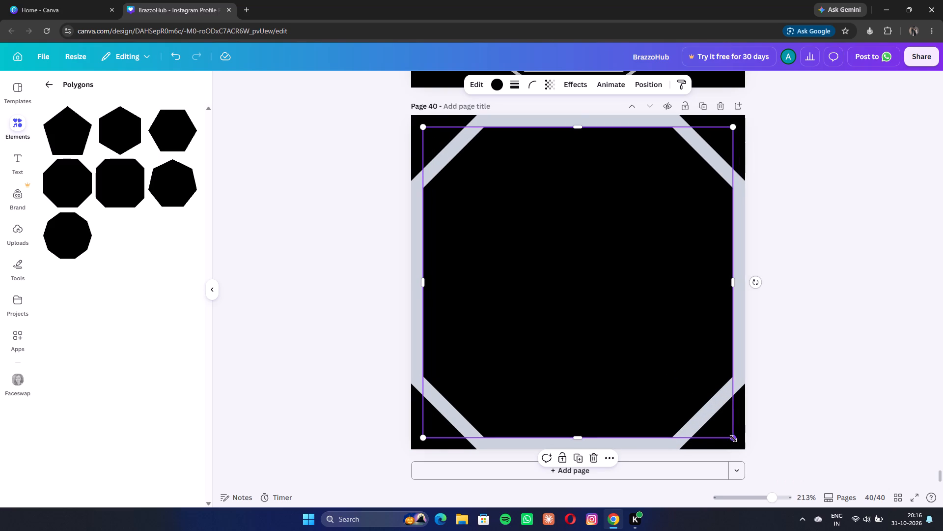
left_click_drag(733, 439, 742, 448)
left_click_drag(669, 372, 665, 369)
left_click_drag(738, 442, 741, 445)
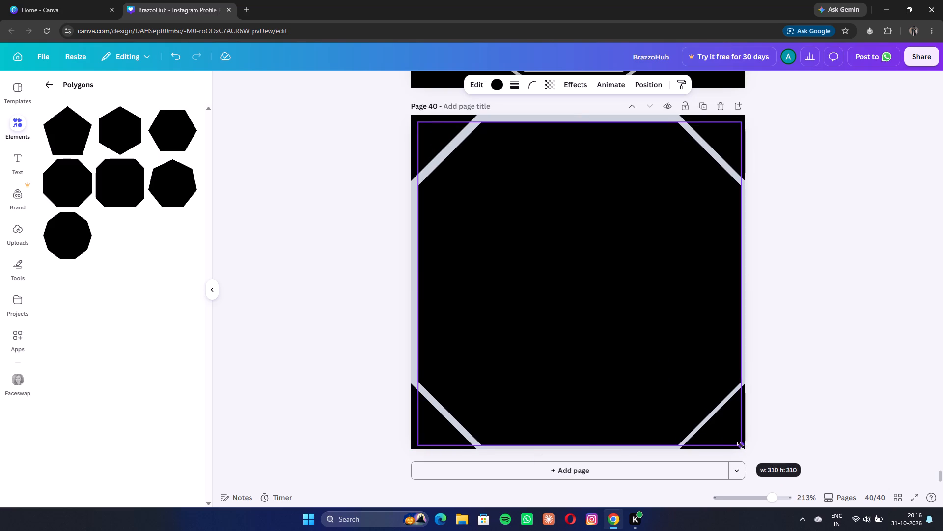
left_click_drag(741, 445, 743, 448)
left_click(639, 364)
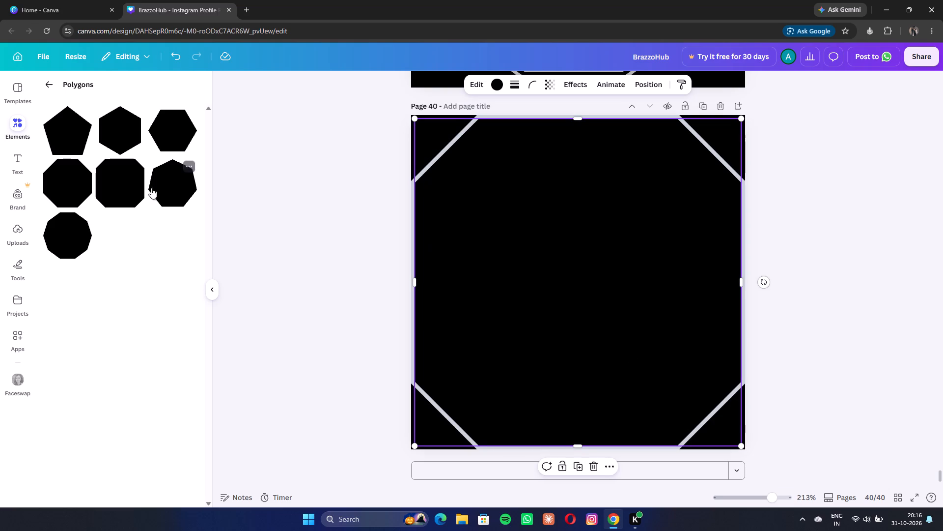
Insert another grey cut-corner square, enlarge it, and centre it inside the black one.
left_click(140, 194)
left_click_drag(628, 333, 637, 343)
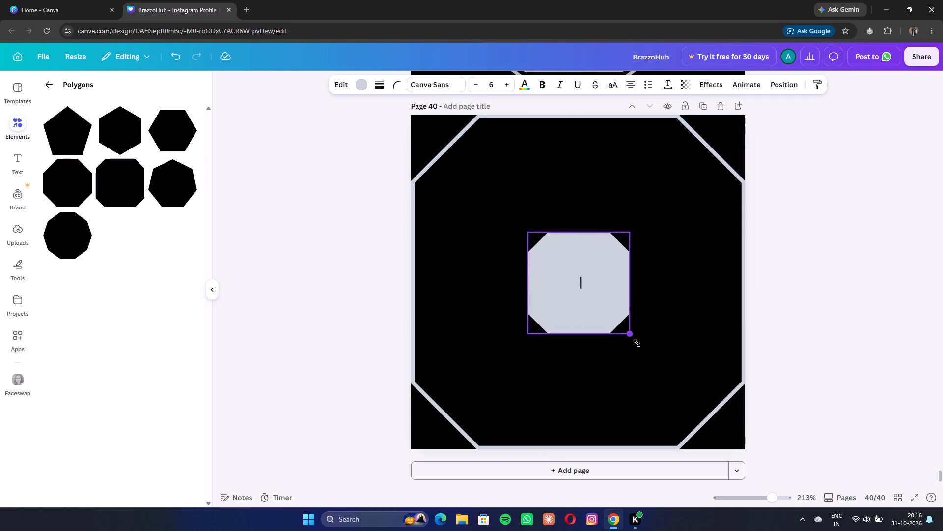
left_click_drag(637, 343, 736, 472)
left_click_drag(698, 400, 640, 354)
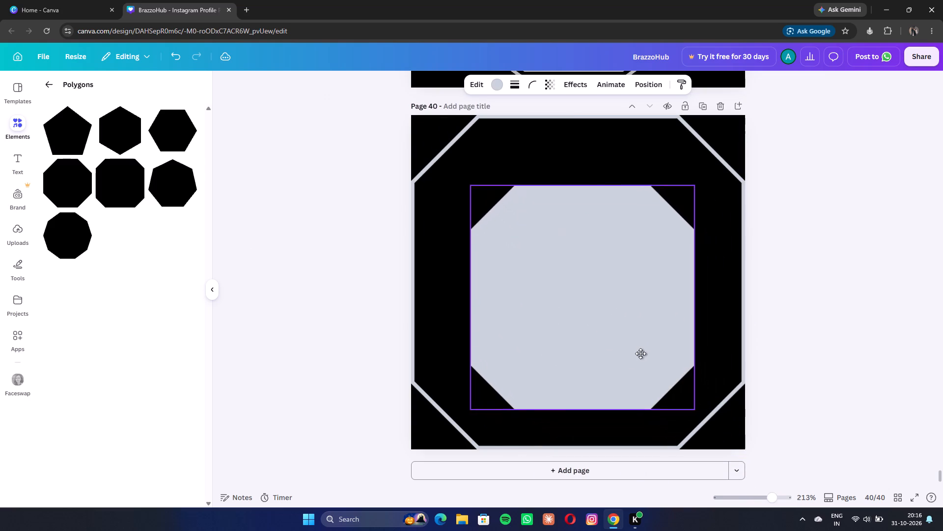
left_click_drag(640, 354, 638, 337)
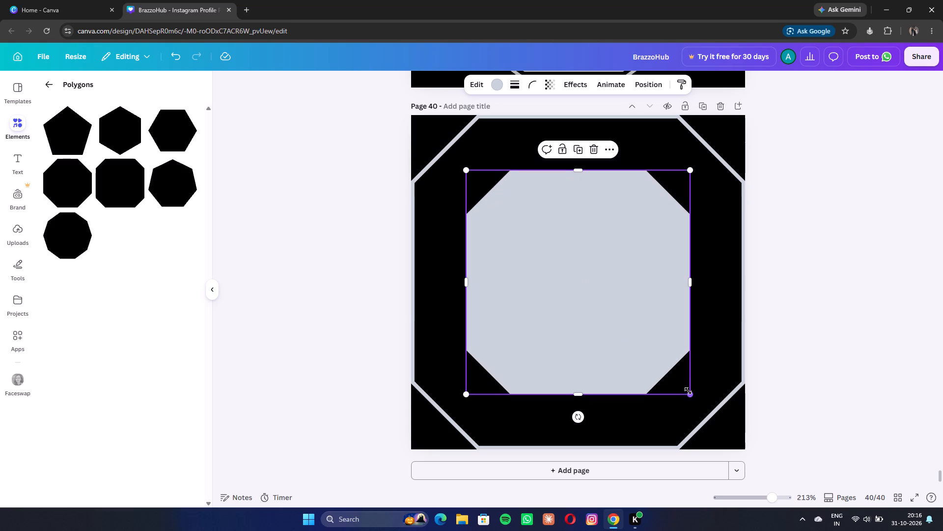
left_click_drag(688, 391, 733, 460)
left_click_drag(680, 380, 666, 369)
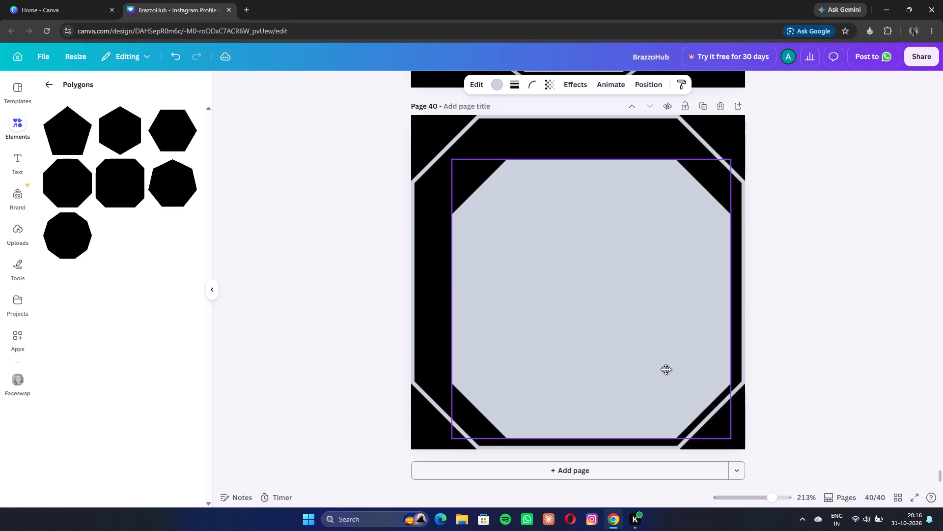
left_click_drag(666, 369, 656, 354)
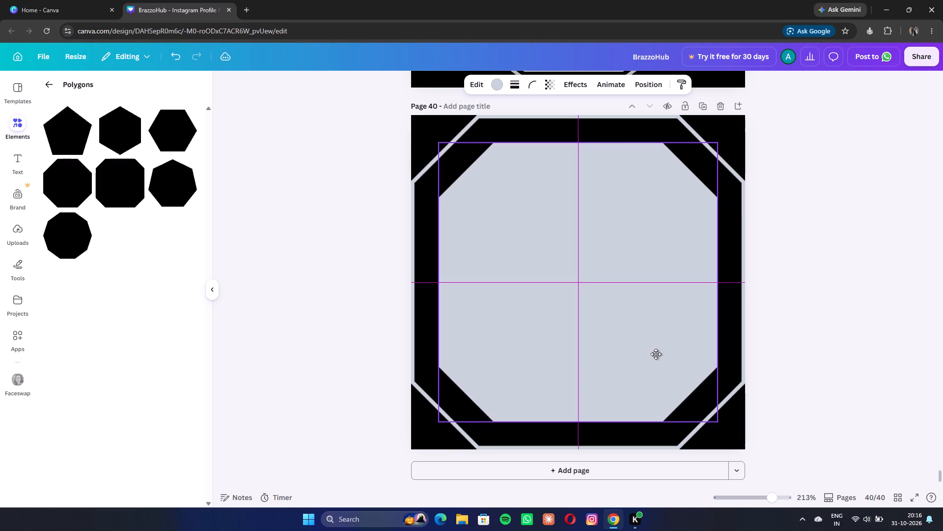
left_click_drag(656, 354, 655, 354)
Fine-tune the inner grey cut-corner square's size and centring to leave a thin black ring around it.
left_click_drag(718, 422, 727, 435)
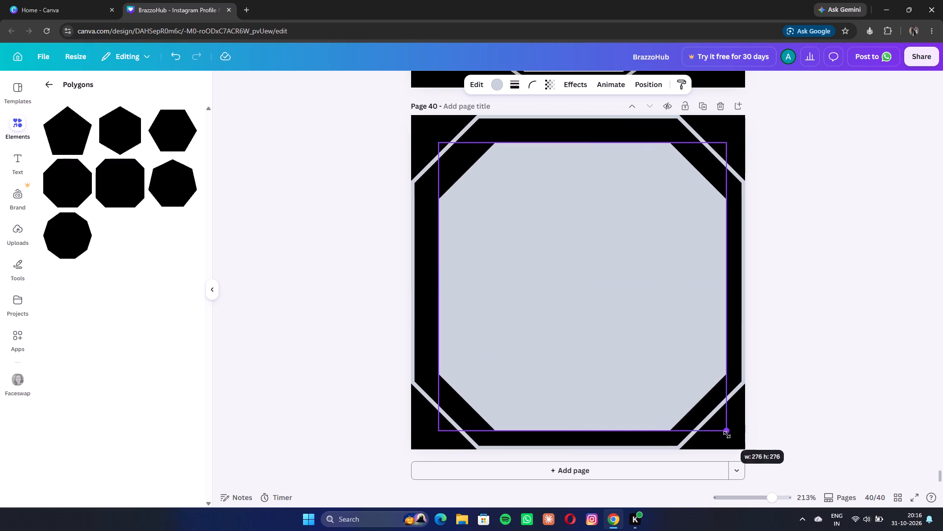
left_click_drag(727, 435, 736, 447)
left_click_drag(576, 253, 563, 243)
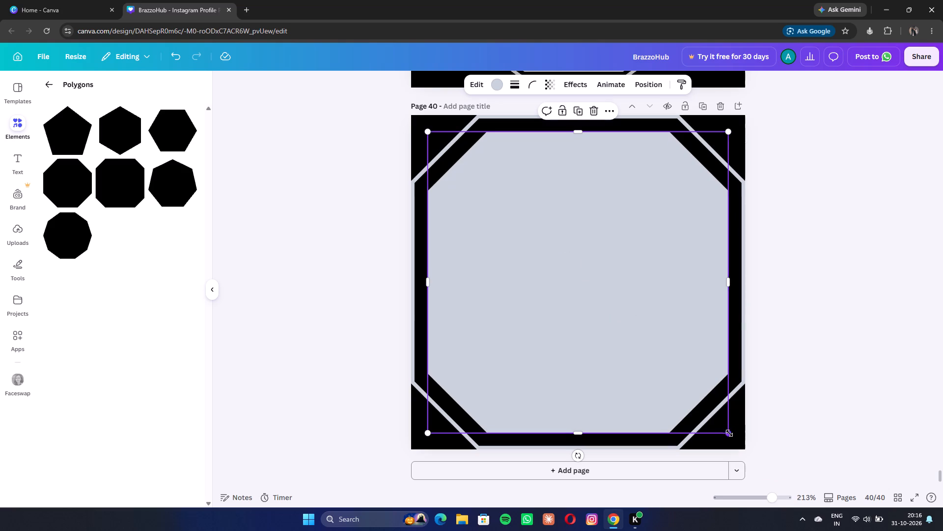
left_click_drag(730, 435, 740, 444)
left_click_drag(661, 368, 656, 364)
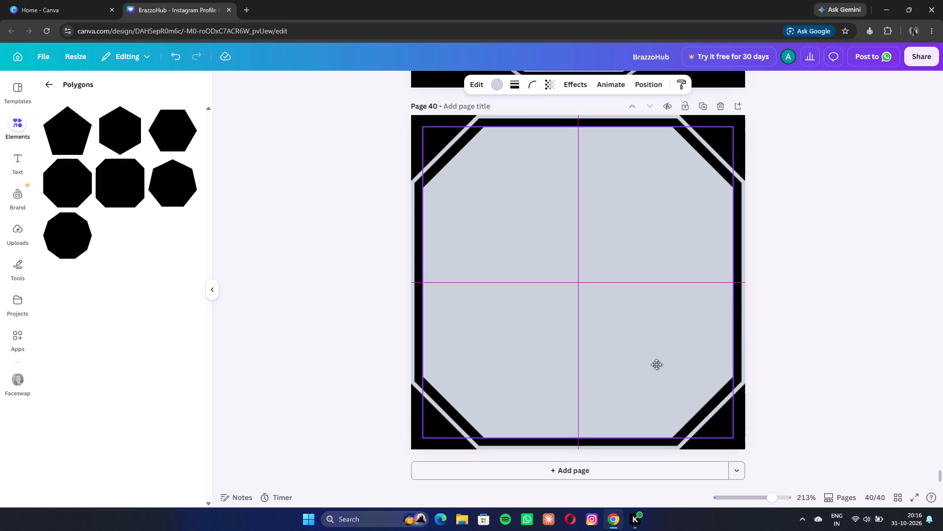
left_click_drag(656, 364, 656, 364)
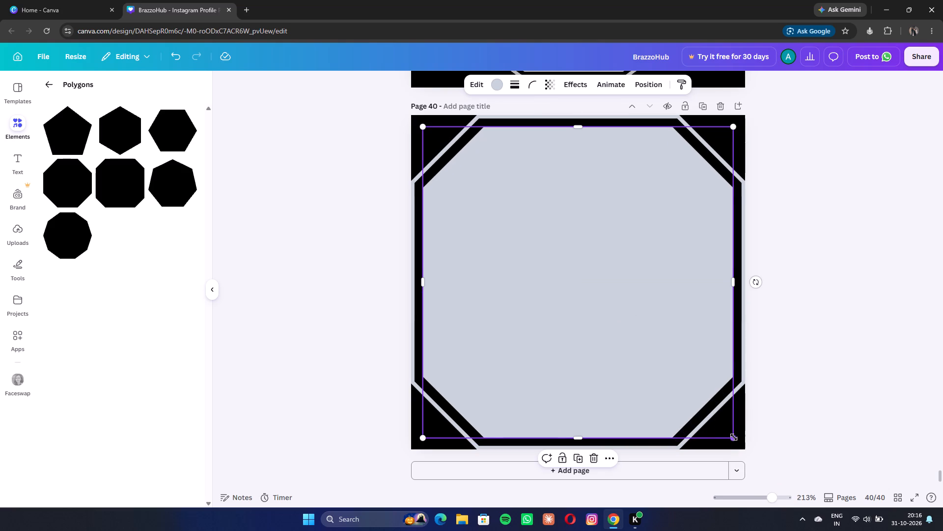
left_click(734, 437)
left_click(641, 394)
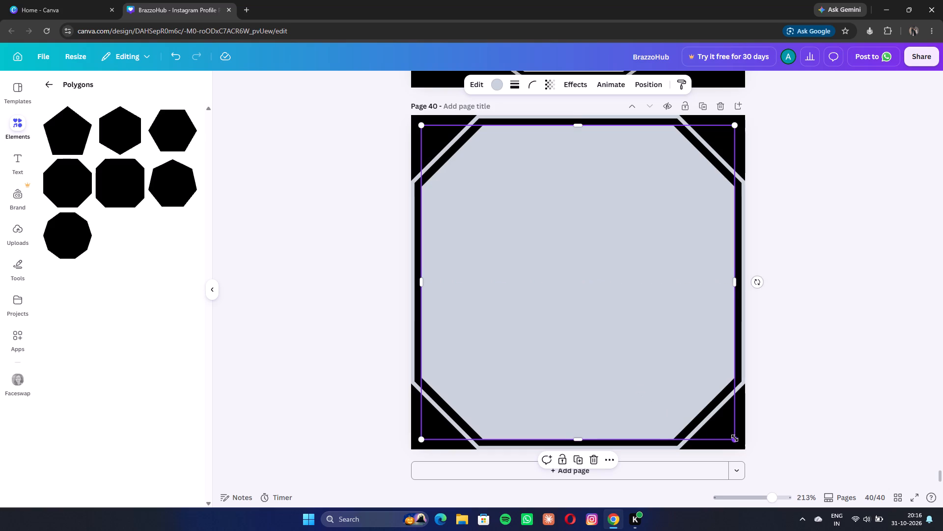
left_click(735, 438)
left_click(636, 389)
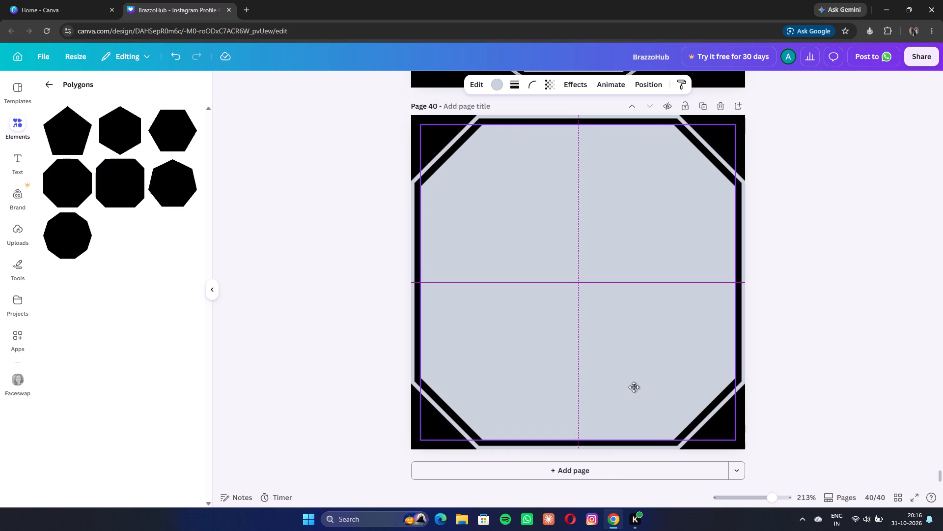
left_click(733, 438)
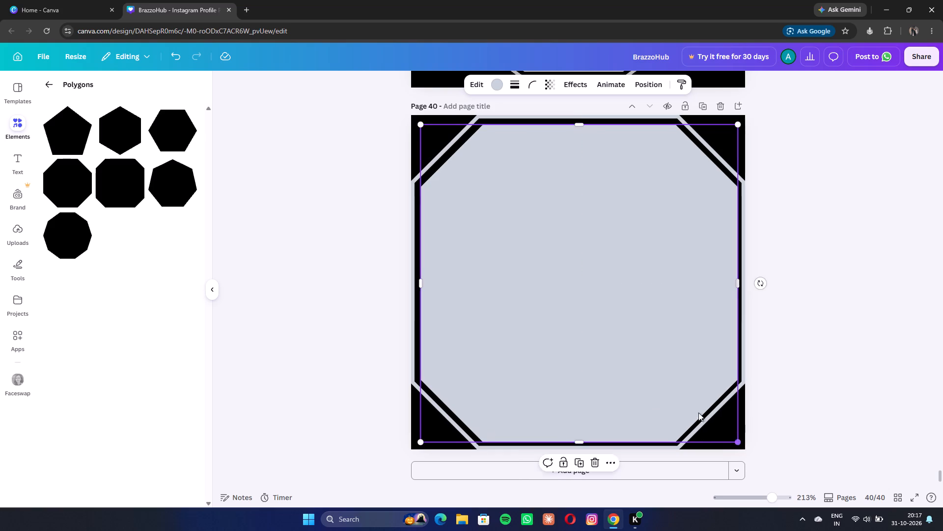
left_click(634, 392)
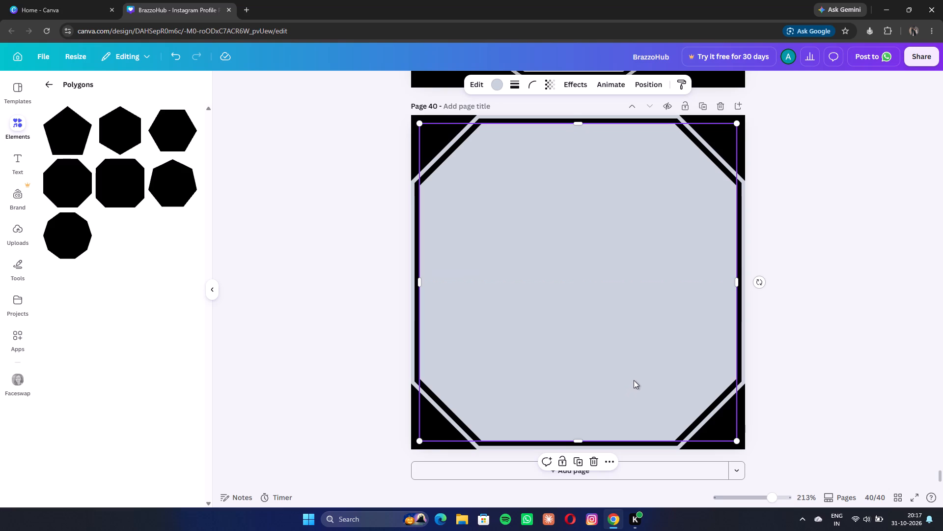
Insert another square with cut corners over the inner grey one and colour it black.
left_click(120, 193)
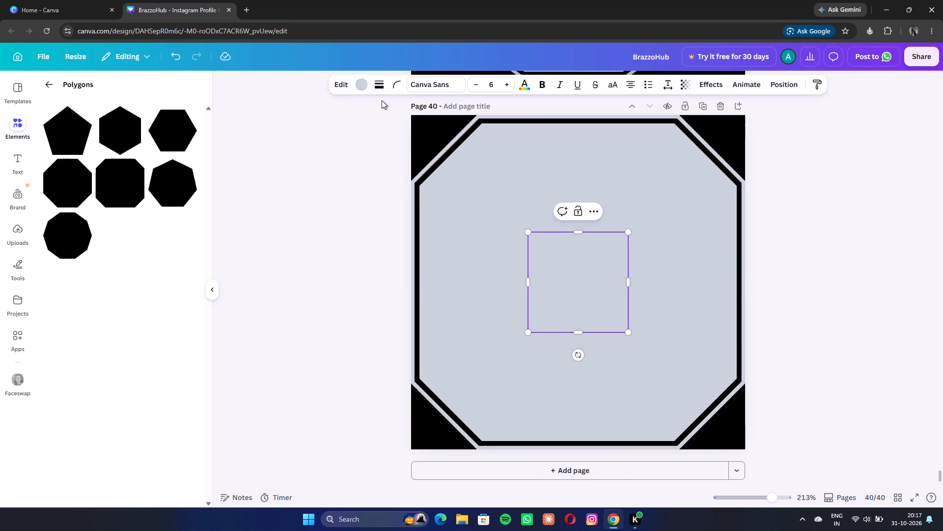
left_click(364, 89)
left_click(180, 161)
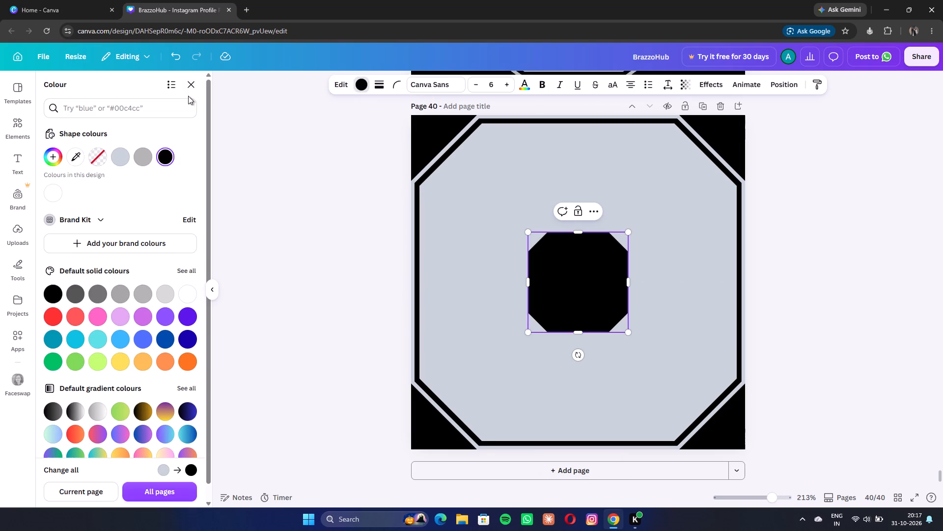
left_click(191, 88)
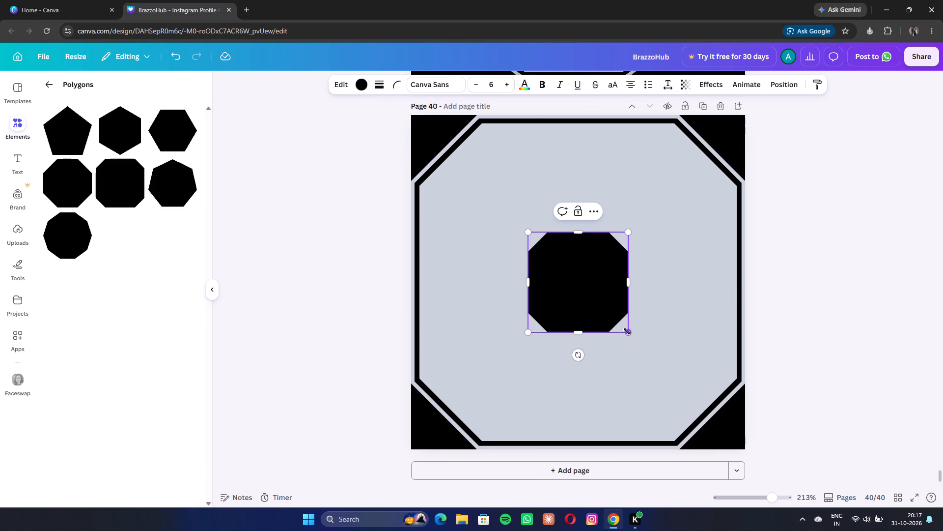
Enlarge the new black cut-corner square and centre it in the grey one, leaving only a thin grey outline around it.
left_click_drag(627, 331, 749, 455)
left_click_drag(697, 373, 662, 349)
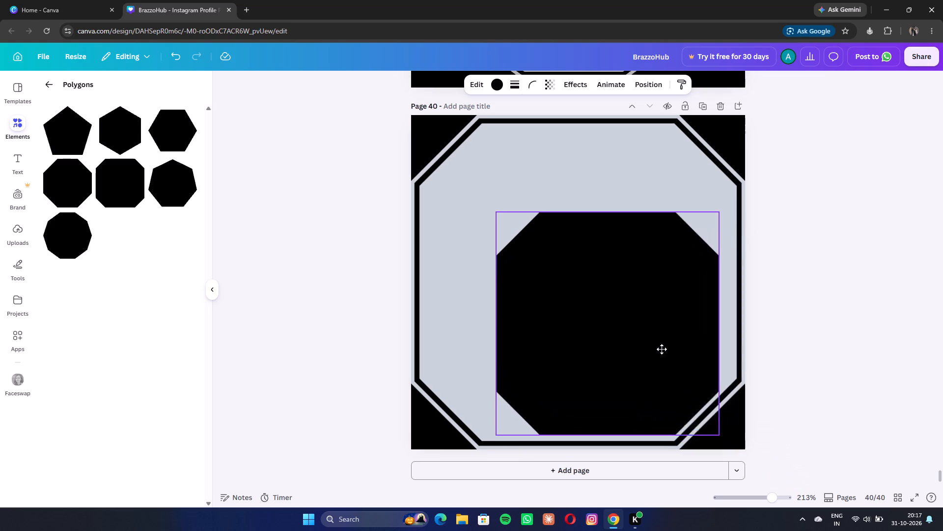
left_click_drag(662, 349, 633, 313)
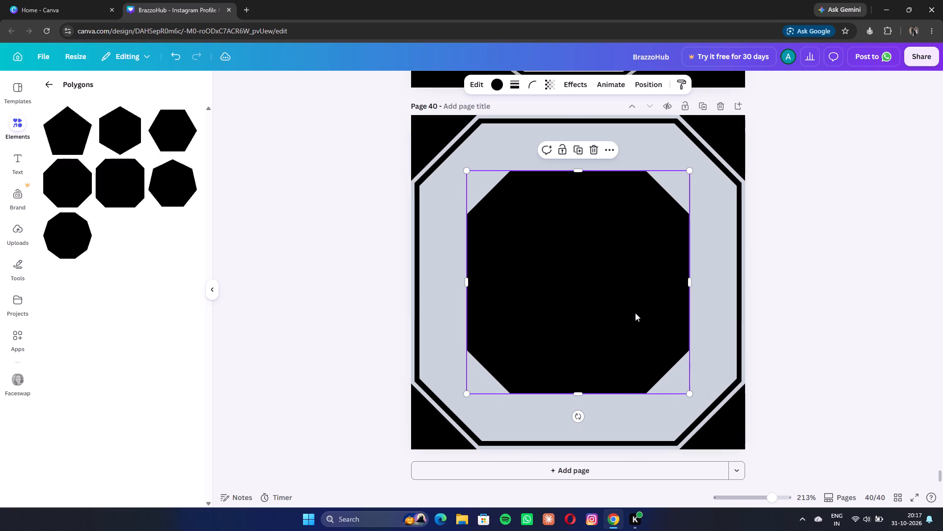
left_click_drag(689, 393, 728, 443)
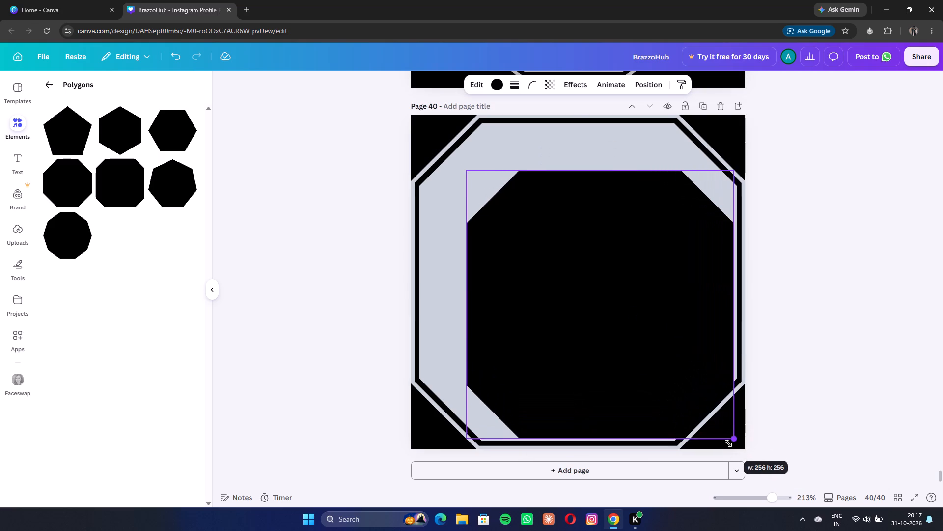
left_click_drag(728, 443, 737, 454)
left_click_drag(699, 407, 669, 379)
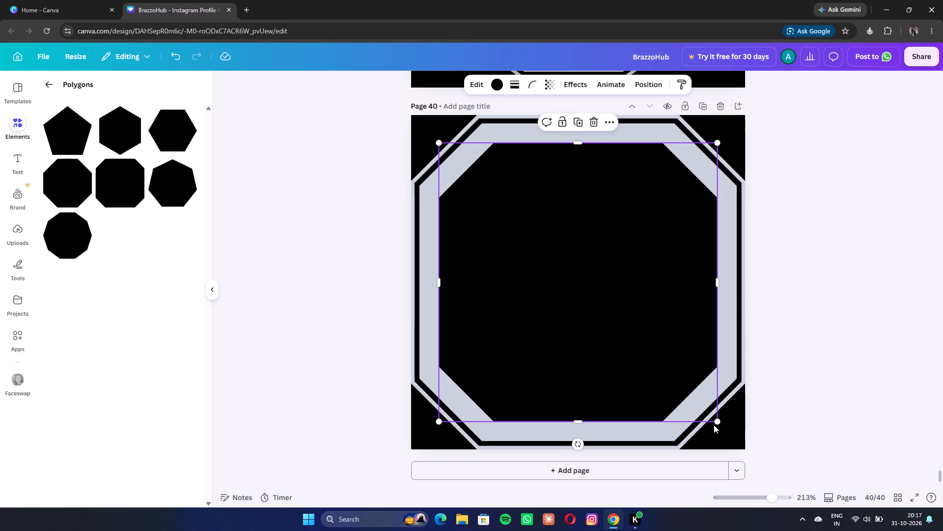
left_click_drag(718, 419, 744, 447)
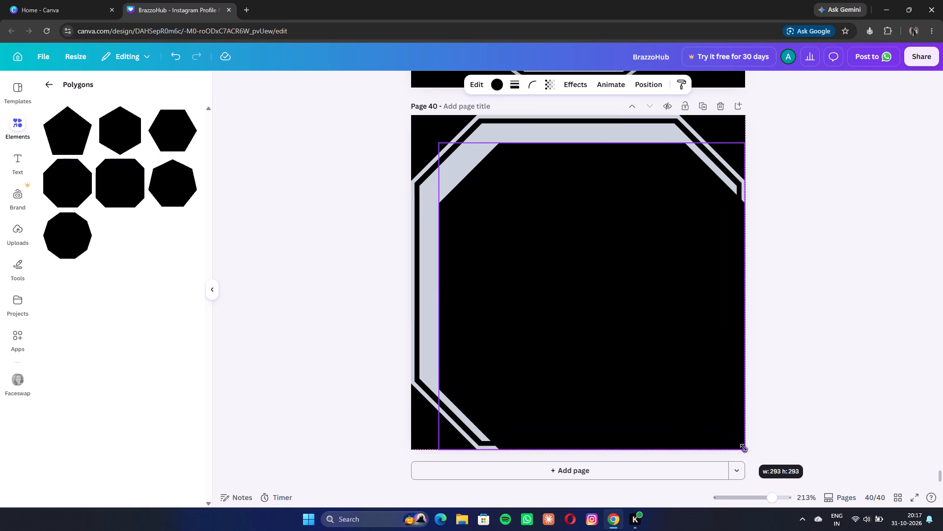
left_click_drag(744, 447, 744, 448)
left_click_drag(713, 414, 698, 401)
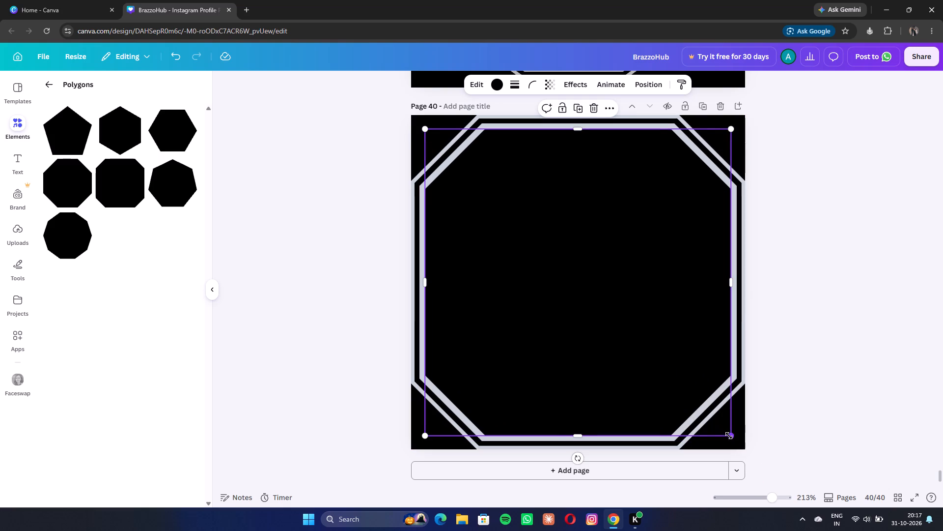
left_click_drag(729, 436, 733, 439)
left_click(672, 383)
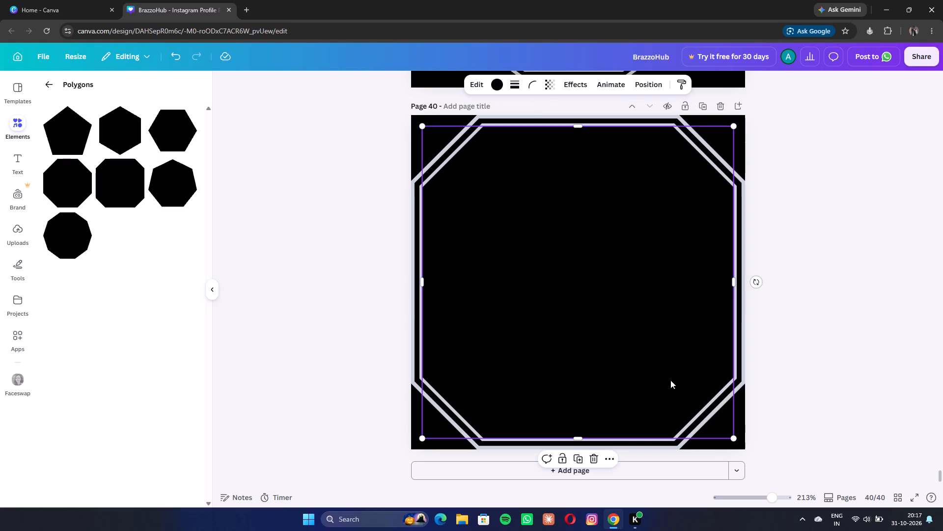
Insert another grey cut-corner square, enlarge it, and centre it inside the black one to leave a thin black ring.
left_click(121, 200)
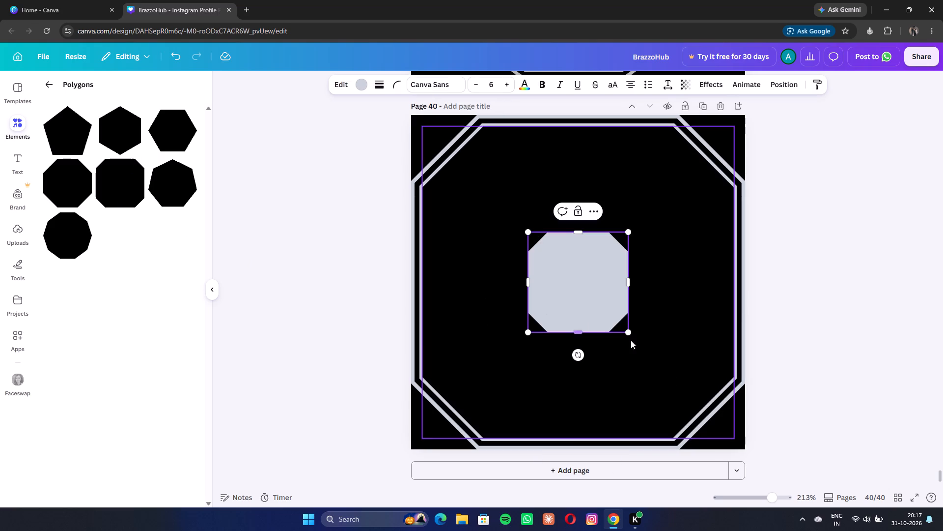
left_click_drag(628, 330, 697, 407)
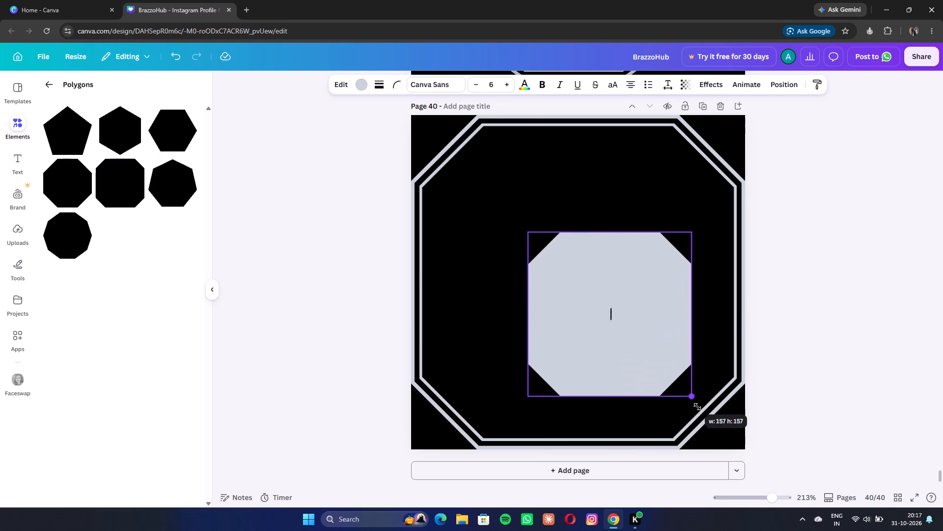
left_click_drag(697, 407, 733, 461)
left_click_drag(699, 399, 639, 341)
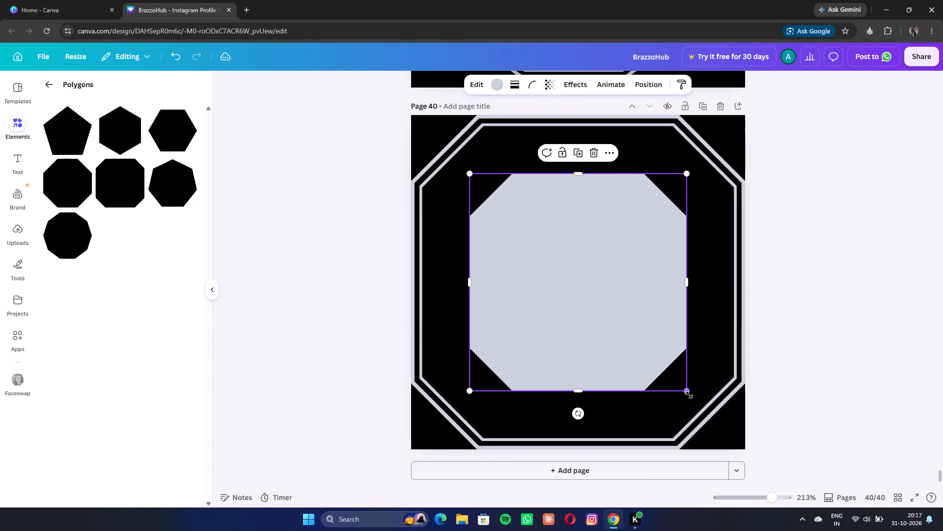
left_click_drag(687, 389, 735, 452)
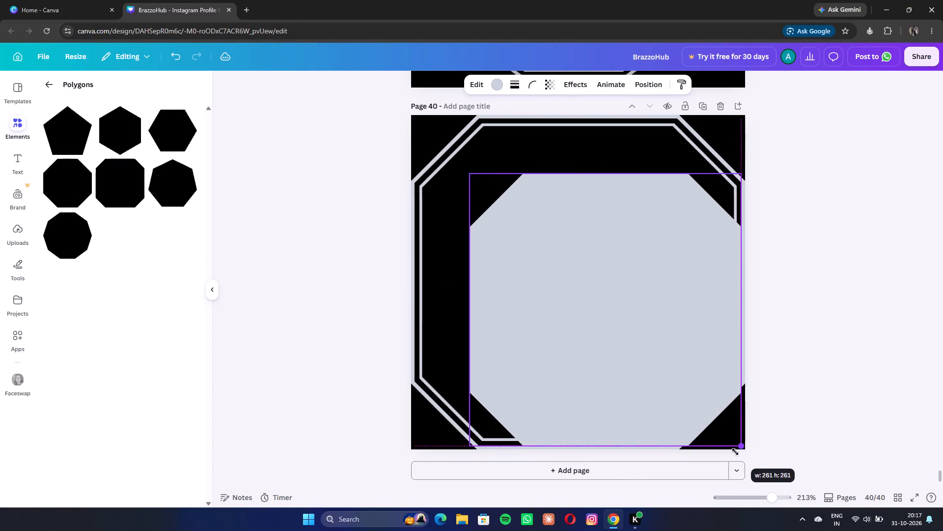
left_click_drag(735, 452, 737, 455)
left_click_drag(711, 404, 683, 377)
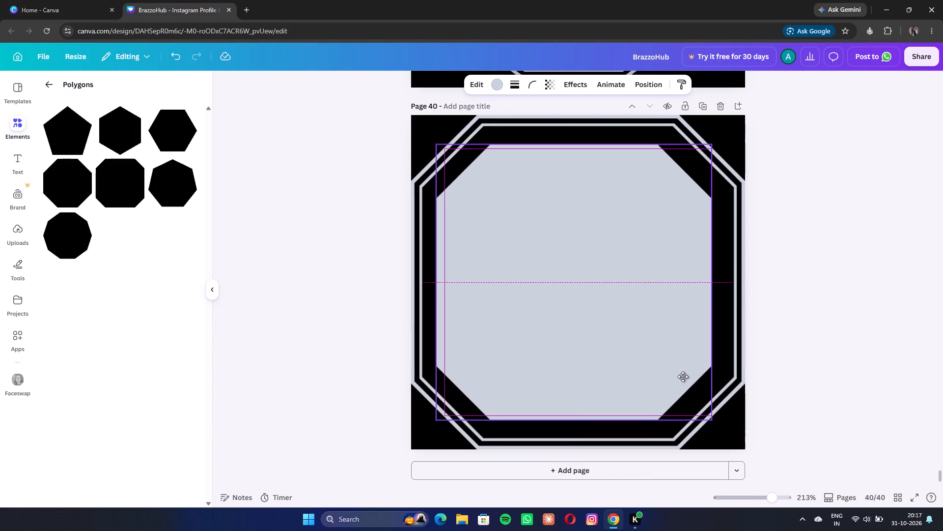
left_click_drag(683, 377, 682, 373)
left_click_drag(717, 417, 717, 418)
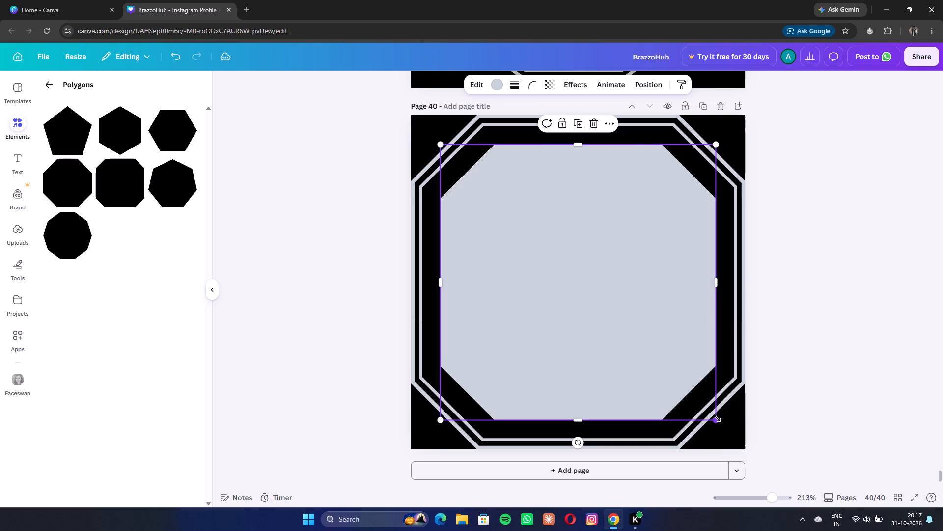
left_click_drag(717, 418, 738, 450)
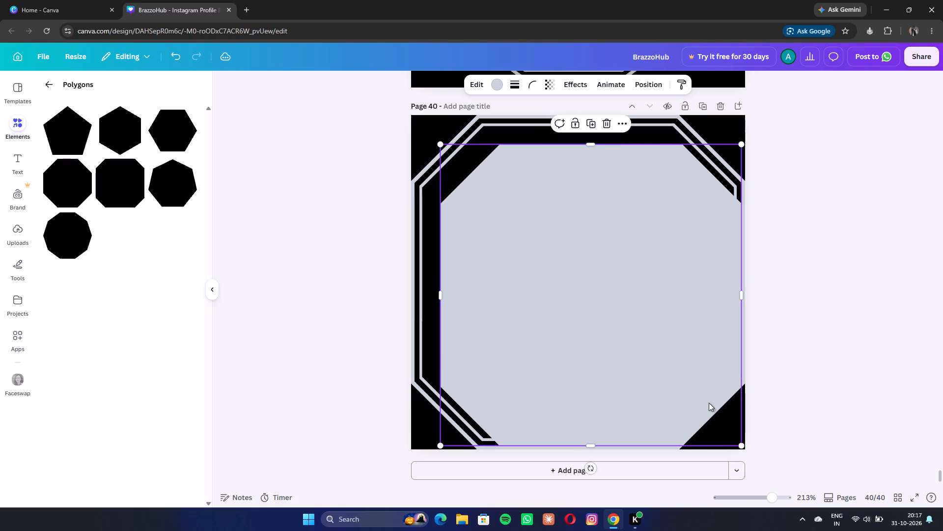
left_click_drag(709, 403, 695, 391)
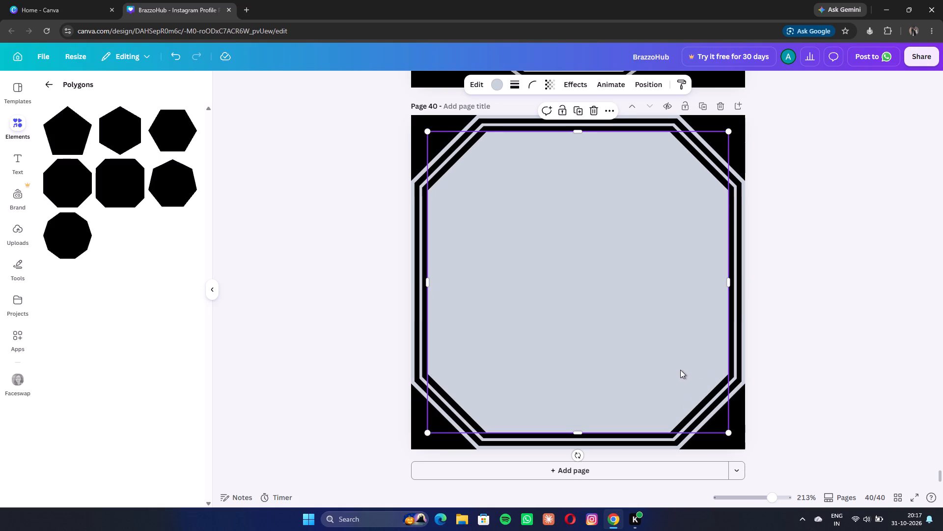
Insert another cut-corner square over the innermost grey one and colour it black.
left_click(103, 188)
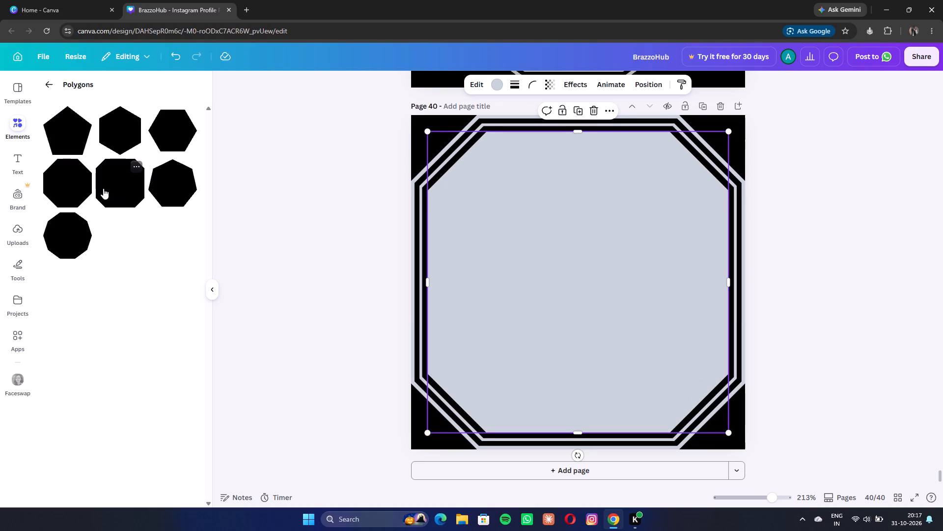
left_click(361, 88)
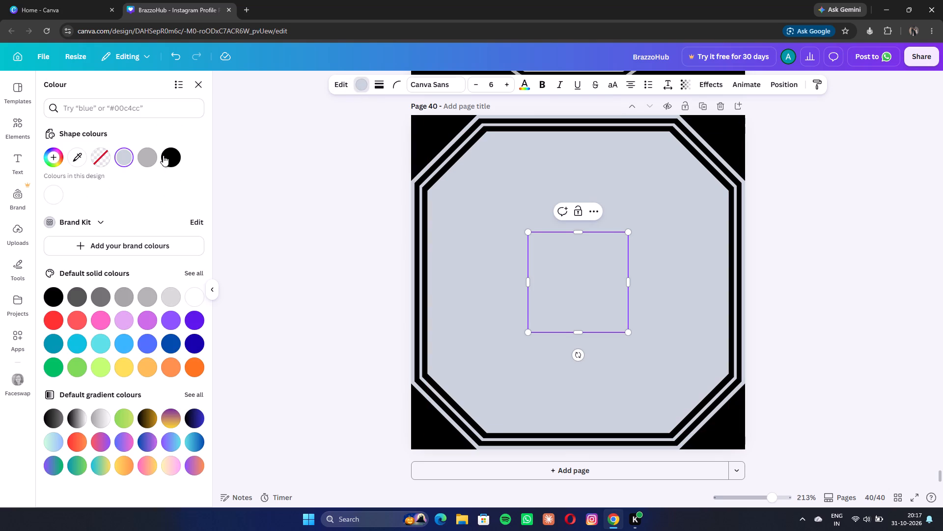
left_click(170, 156)
left_click(193, 88)
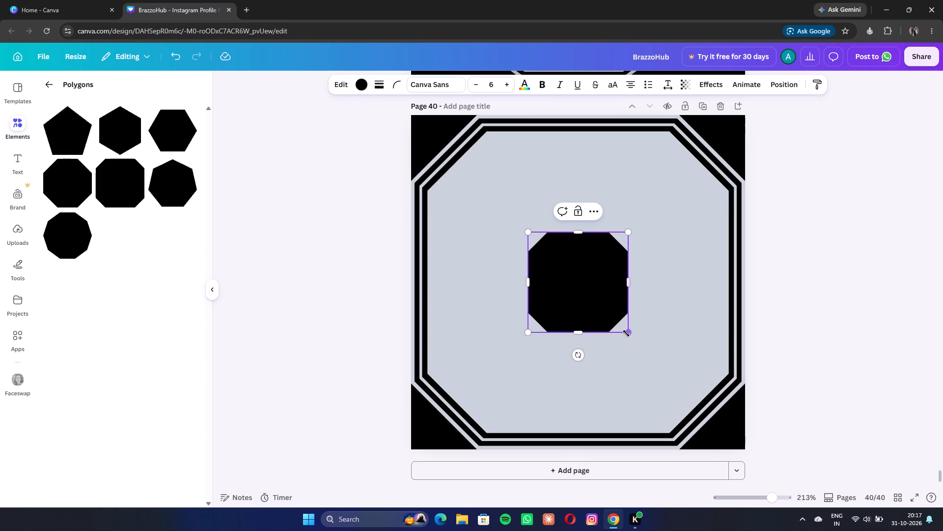
Enlarge and recentre the new black cut-corner square until only a third thin grey outline surrounds it.
left_click_drag(626, 333, 733, 461)
left_click_drag(698, 402, 640, 342)
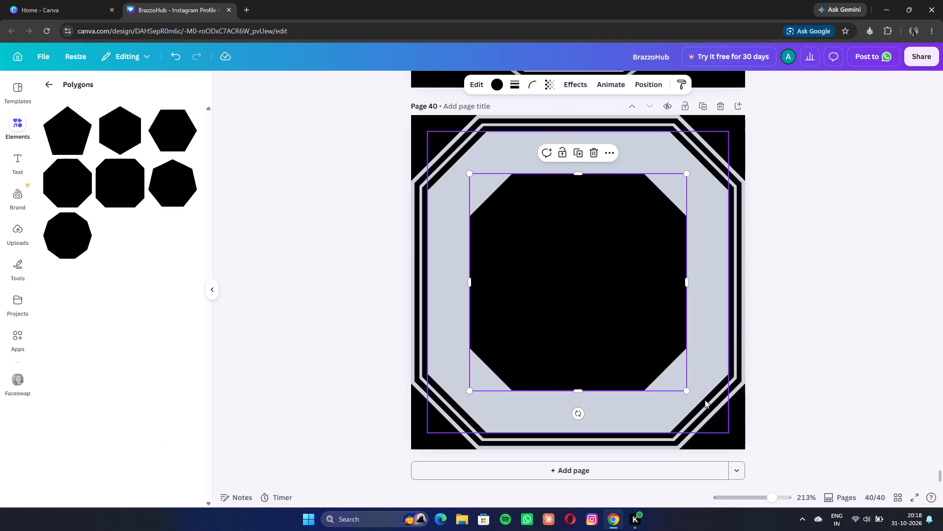
left_click_drag(685, 389, 739, 447)
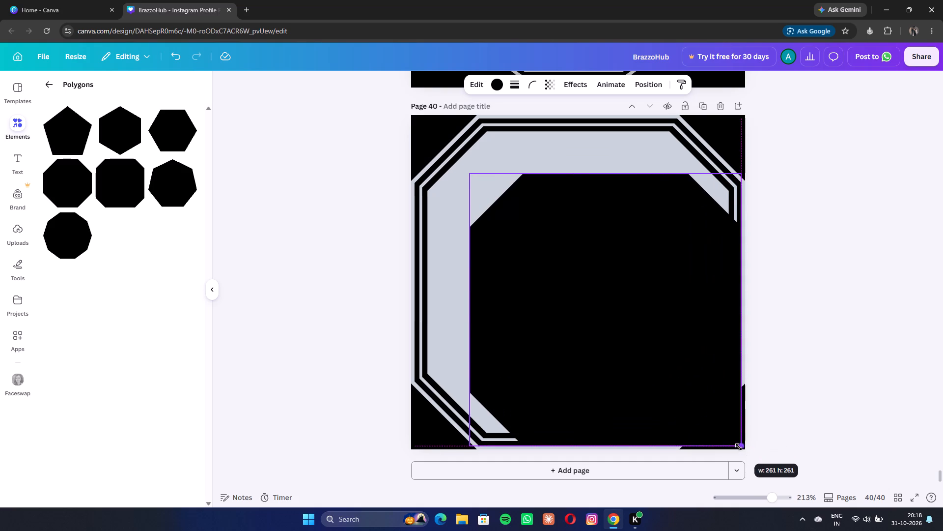
left_click_drag(739, 447, 740, 449)
left_click_drag(711, 412, 682, 378)
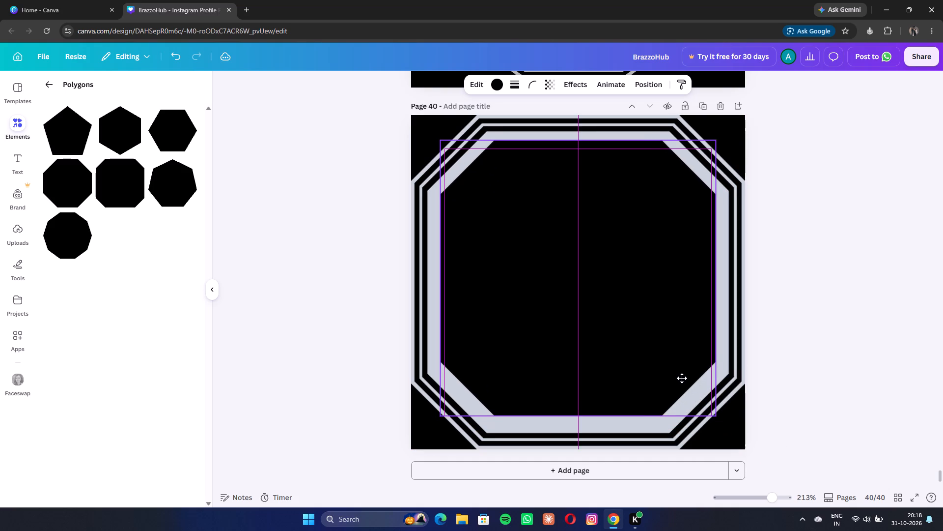
left_click_drag(682, 378, 682, 382)
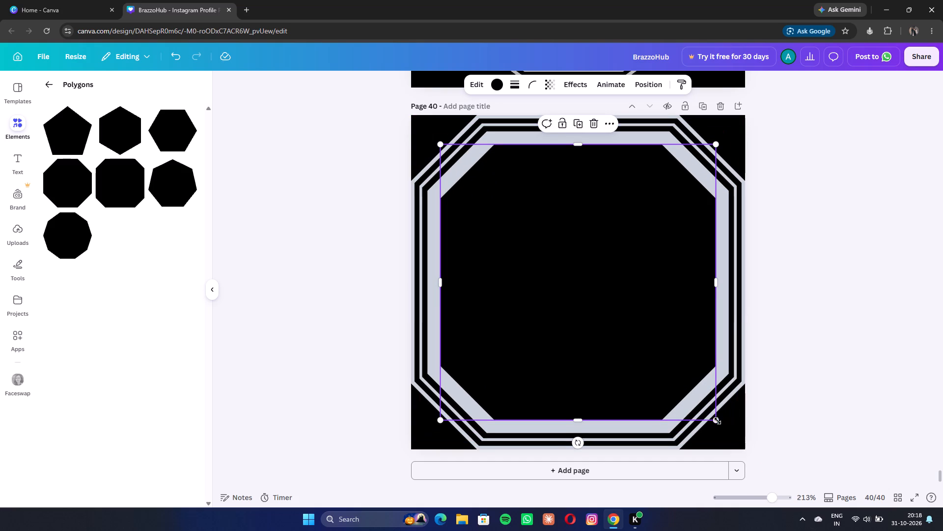
left_click_drag(717, 420, 735, 440)
left_click_drag(690, 385, 682, 378)
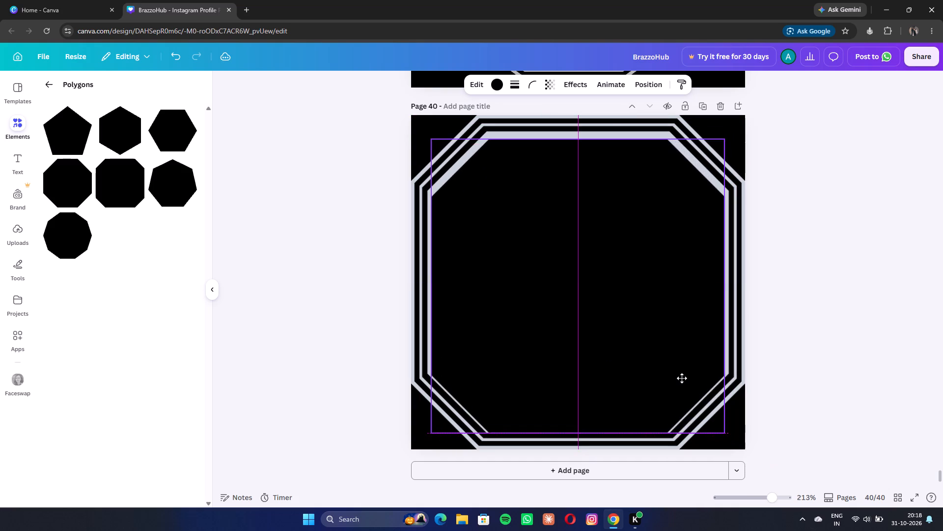
left_click_drag(682, 378, 681, 376)
left_click(723, 429)
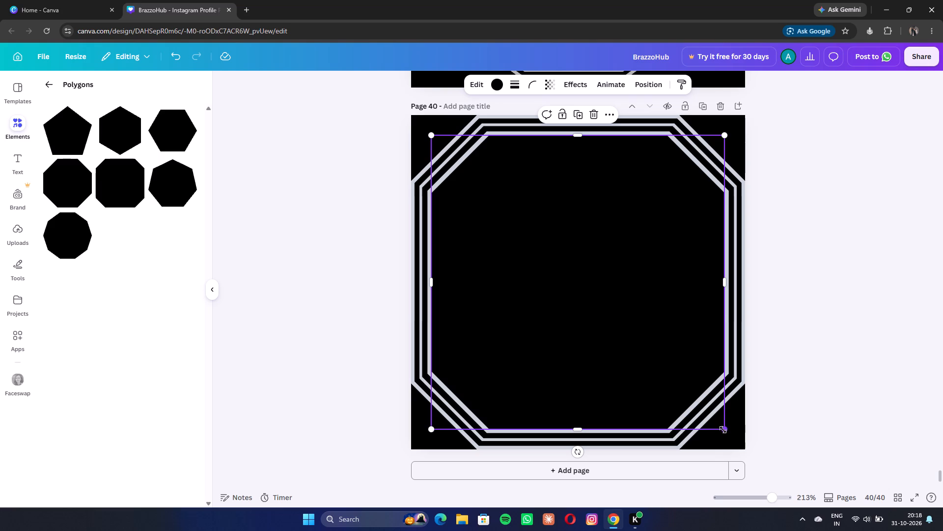
left_click(656, 367)
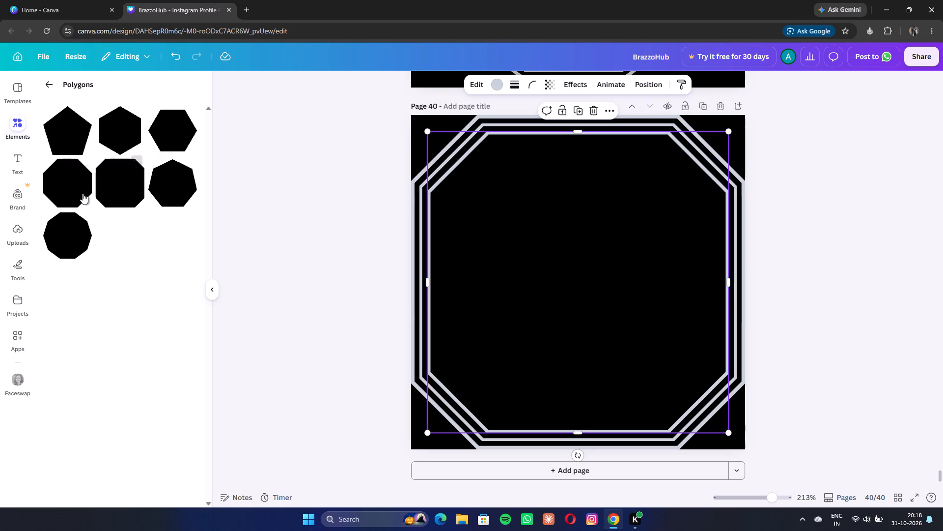
Add a grey cut-corner square, enlarged and centred inside the innermost black one so that a thin black ring remains.
left_click(122, 199)
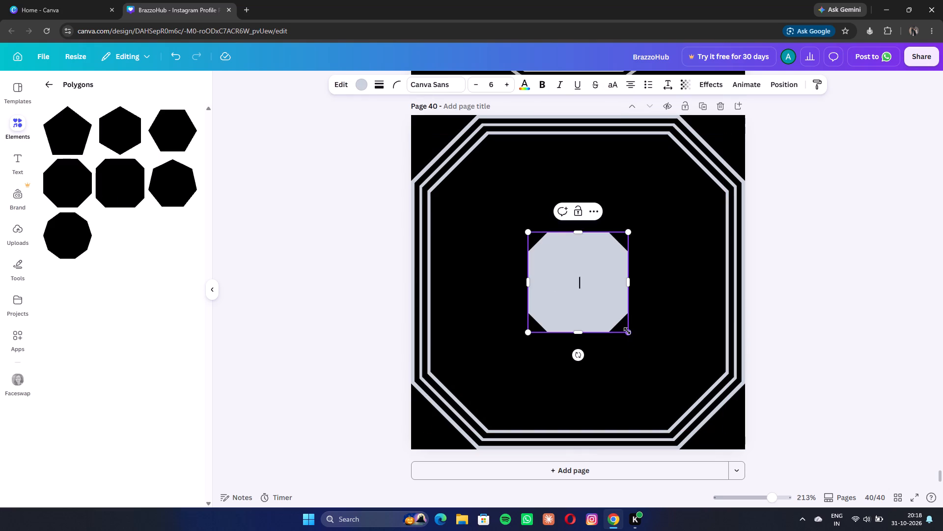
left_click_drag(627, 331, 727, 469)
left_click_drag(685, 396, 684, 394)
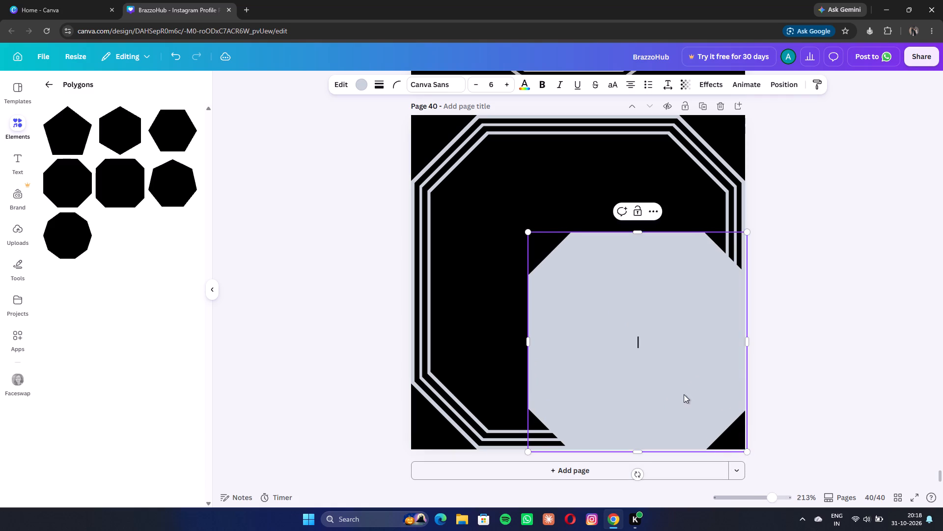
left_click_drag(684, 394, 625, 355)
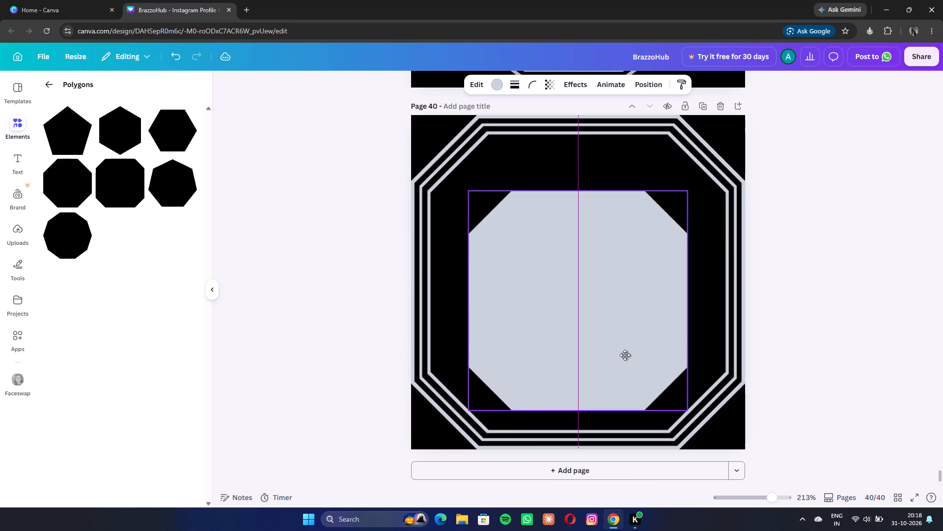
left_click_drag(625, 355, 624, 336)
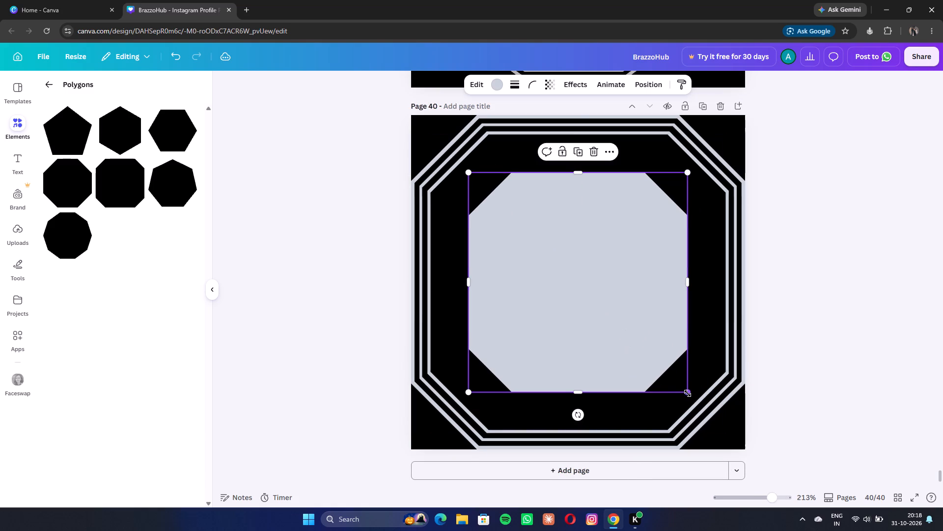
left_click_drag(688, 392, 723, 436)
left_click_drag(660, 338, 640, 320)
left_click_drag(707, 413, 729, 442)
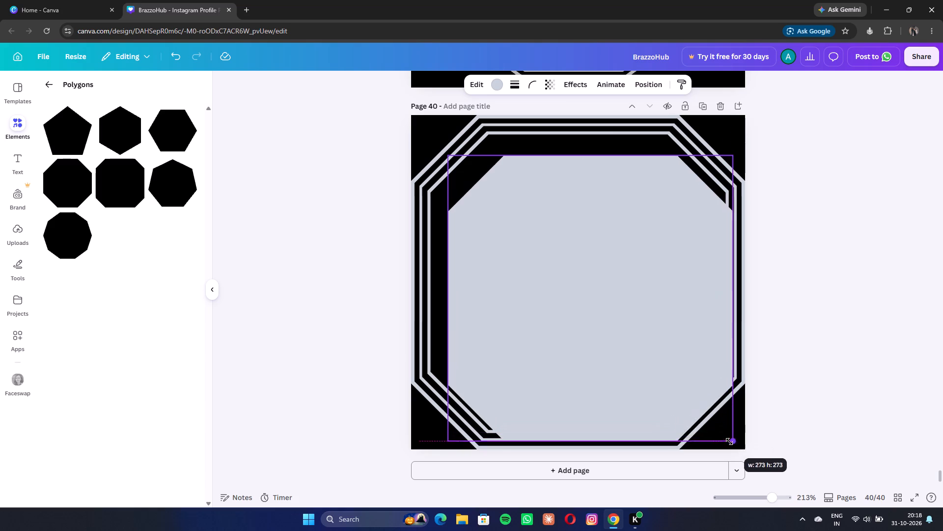
left_click_drag(729, 442, 734, 448)
left_click_drag(678, 360, 664, 344)
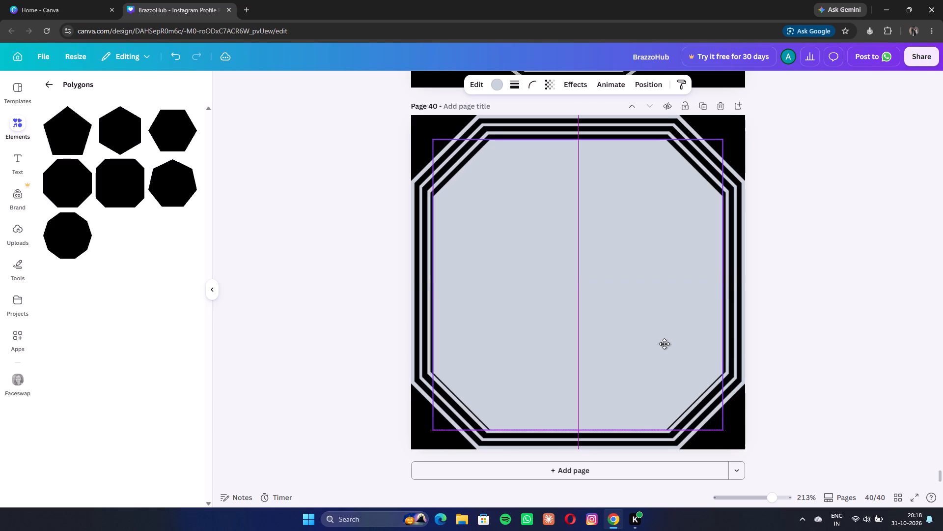
left_click_drag(664, 344, 664, 343)
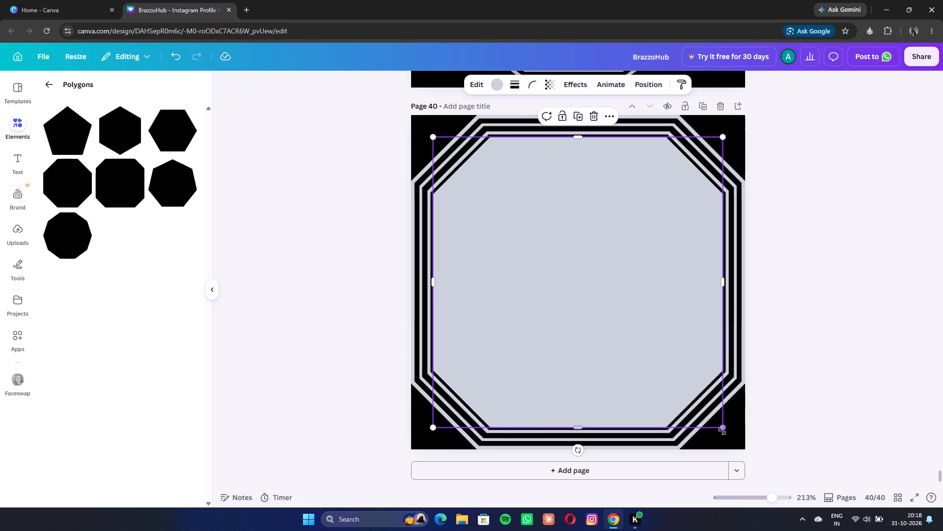
left_click(725, 430)
left_click(552, 329)
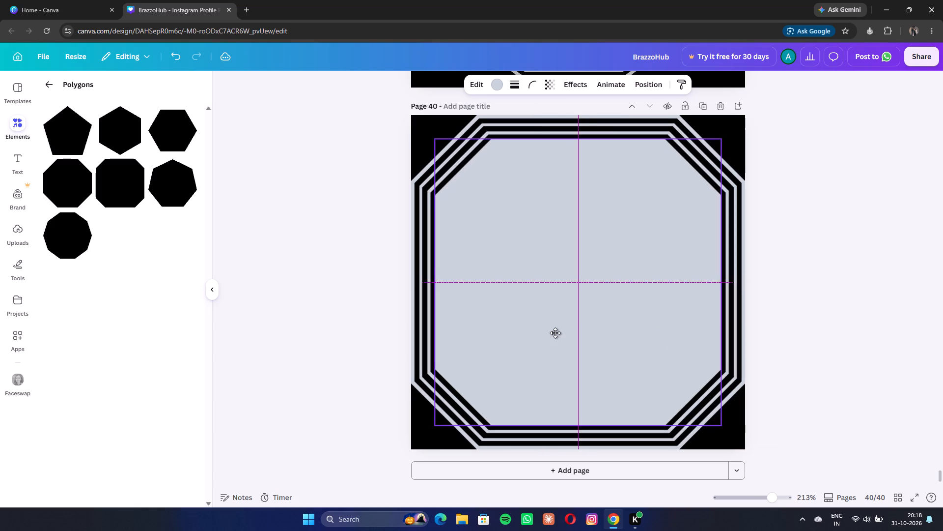
Insert one more cut-corner square at the centre of the innermost grey one and colour it black.
left_click(131, 192)
left_click(358, 87)
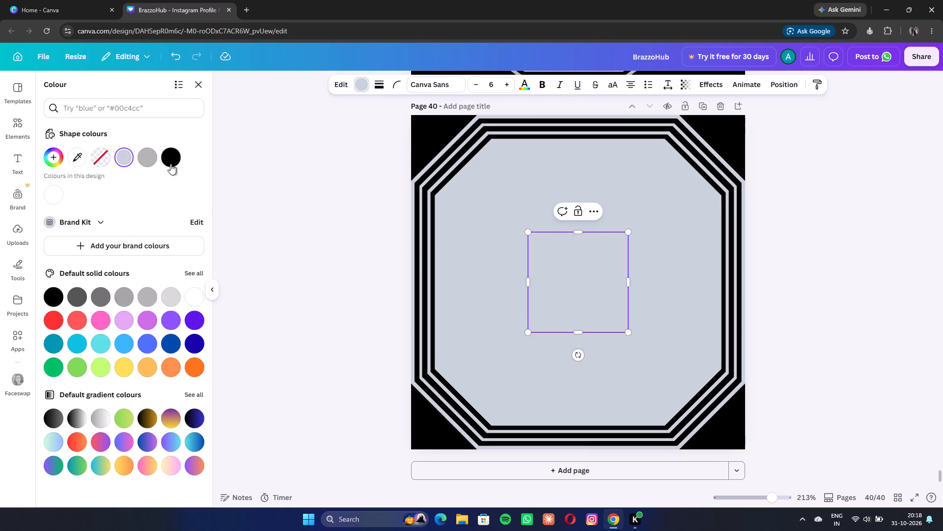
left_click(171, 163)
left_click(190, 88)
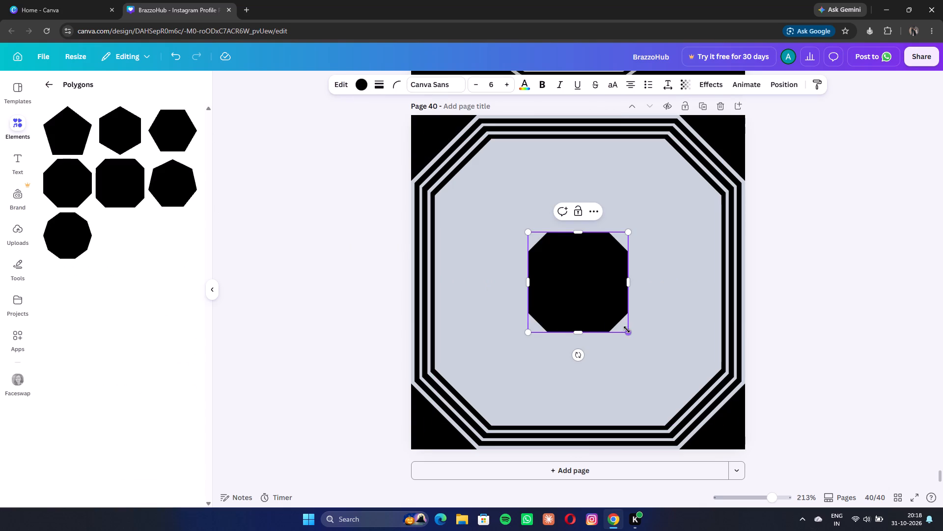
Enlarge the new black cut-corner square to about 269 by 269 and centre it, leaving a fourth thin grey outline around it.
left_click_drag(627, 329, 746, 448)
left_click_drag(701, 381, 689, 369)
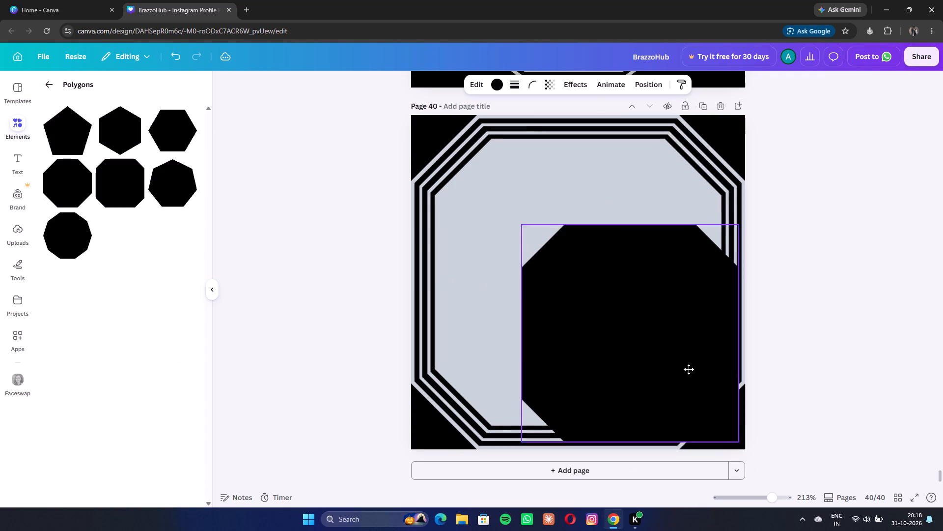
left_click_drag(689, 369, 646, 324)
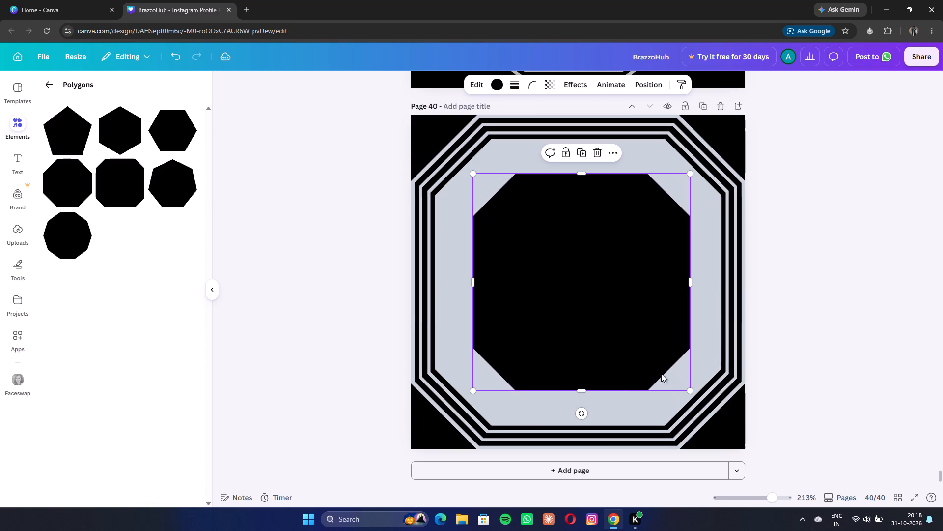
left_click_drag(690, 390, 732, 437)
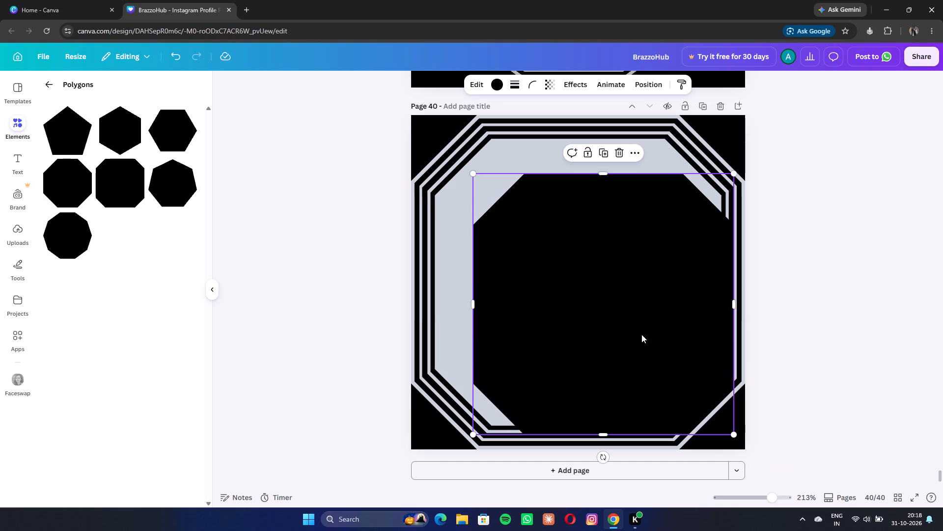
left_click_drag(641, 334, 615, 317)
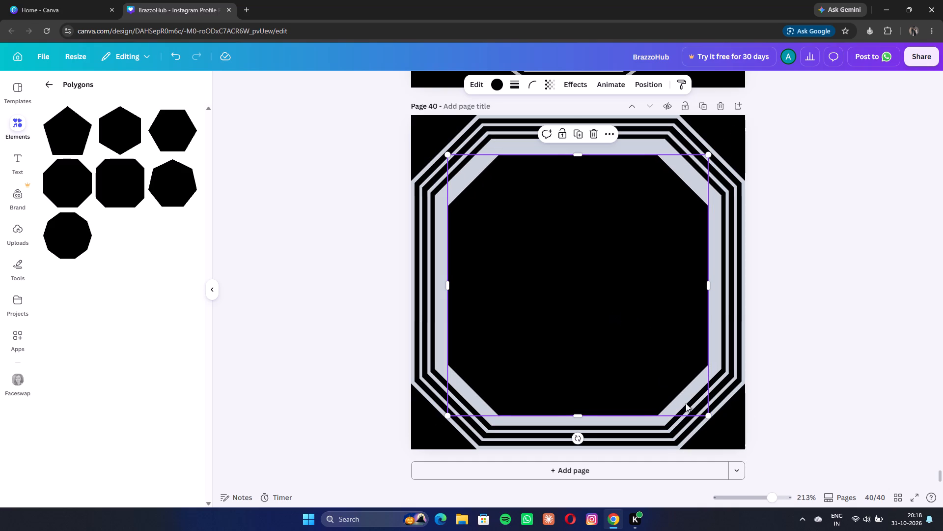
left_click_drag(710, 416, 740, 438)
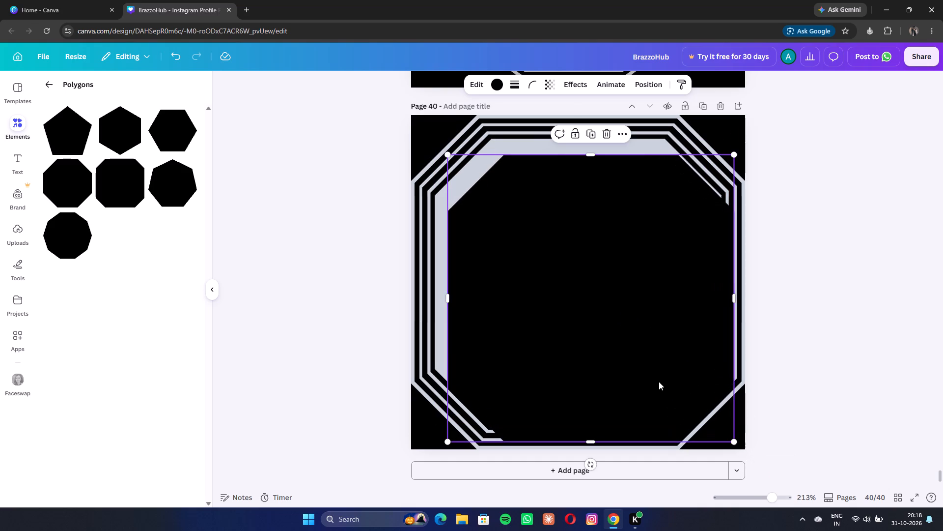
left_click_drag(658, 381, 645, 366)
left_click_drag(722, 426, 714, 419)
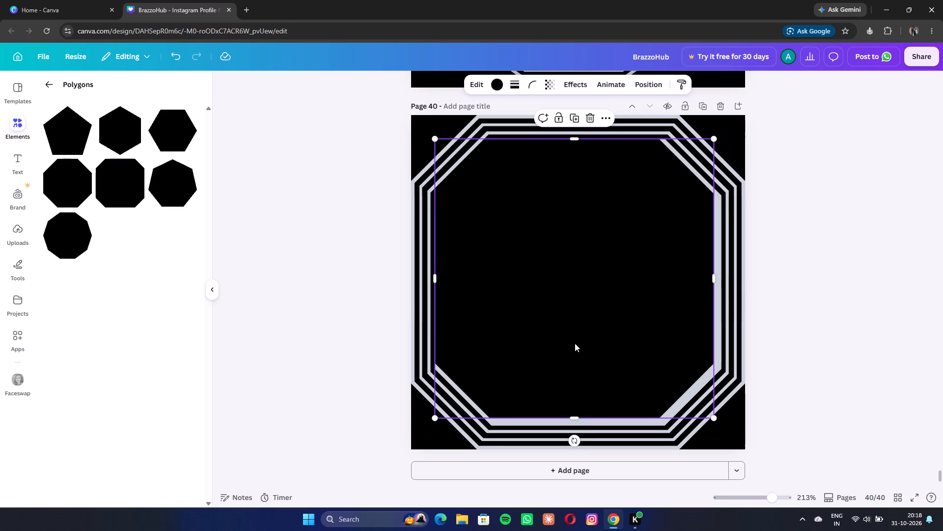
left_click(575, 343)
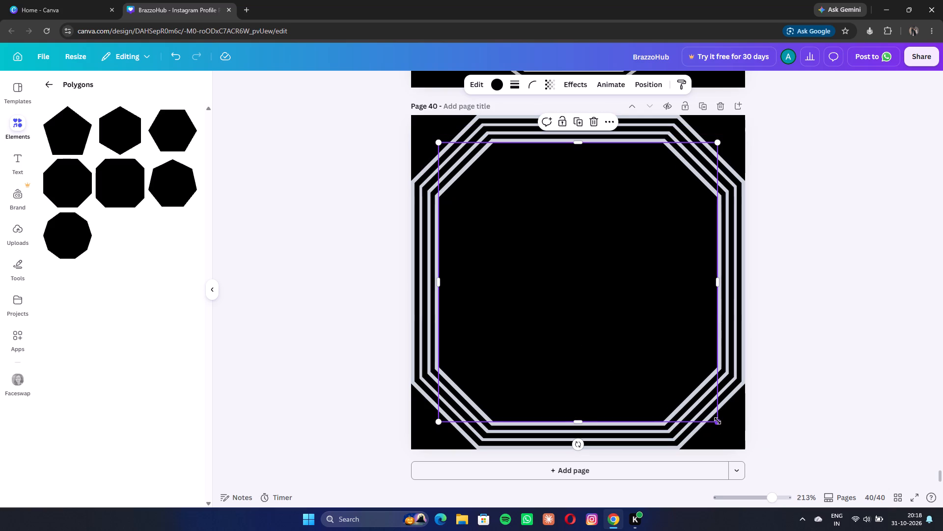
left_click(718, 420)
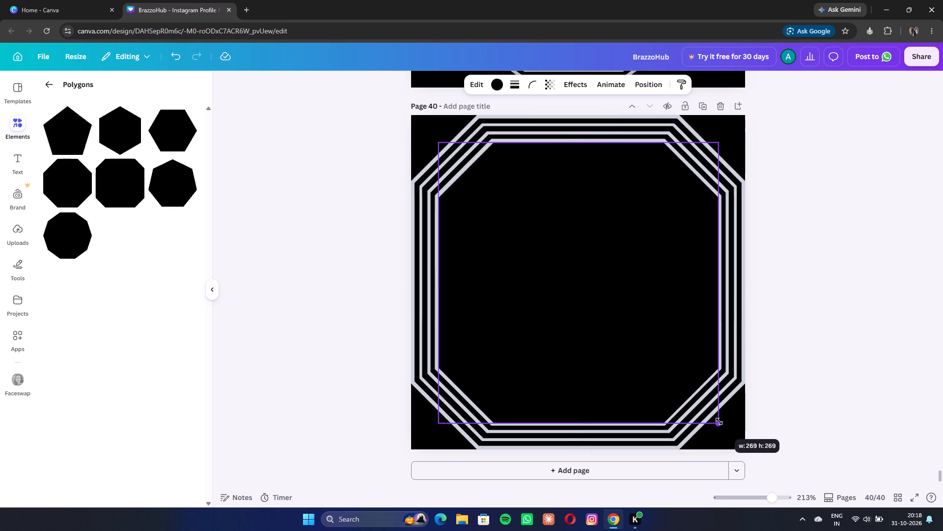
left_click(657, 372)
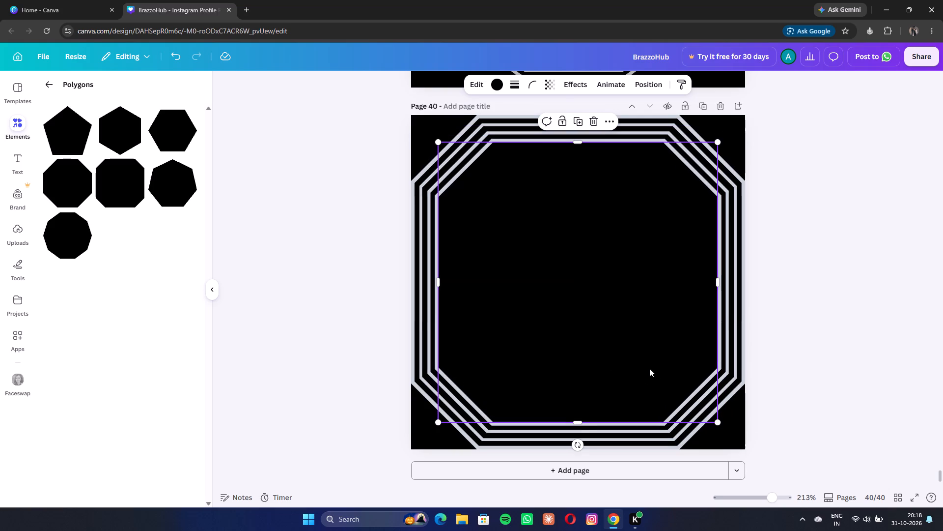
Add a grey cut-corner square, enlarged and centred inside the innermost black one so that a thin black ring remains.
left_click(132, 199)
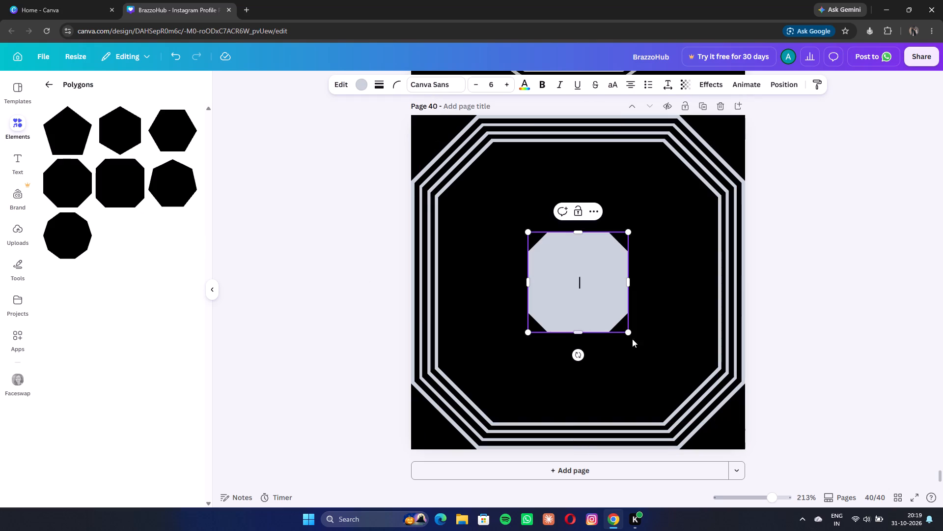
left_click_drag(626, 330, 744, 451)
left_click_drag(709, 393, 648, 337)
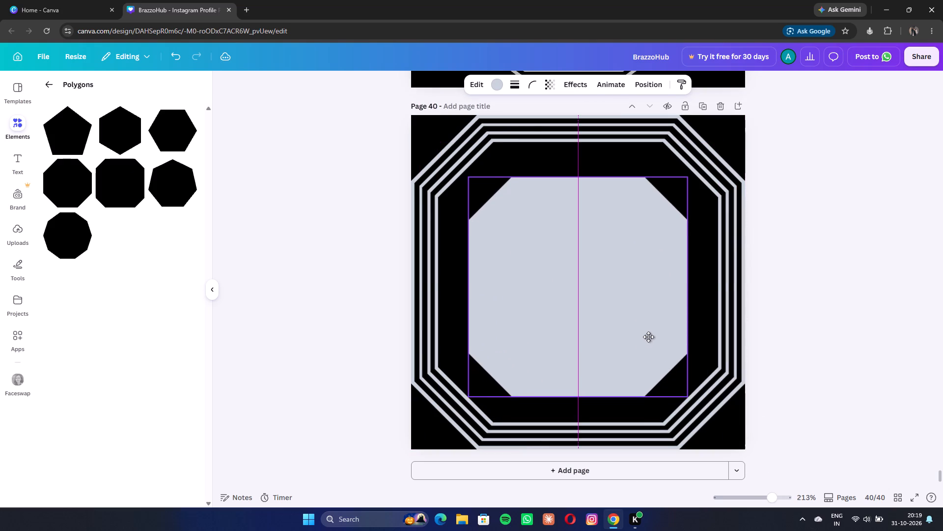
left_click_drag(648, 337, 648, 333)
left_click_drag(689, 393, 704, 414)
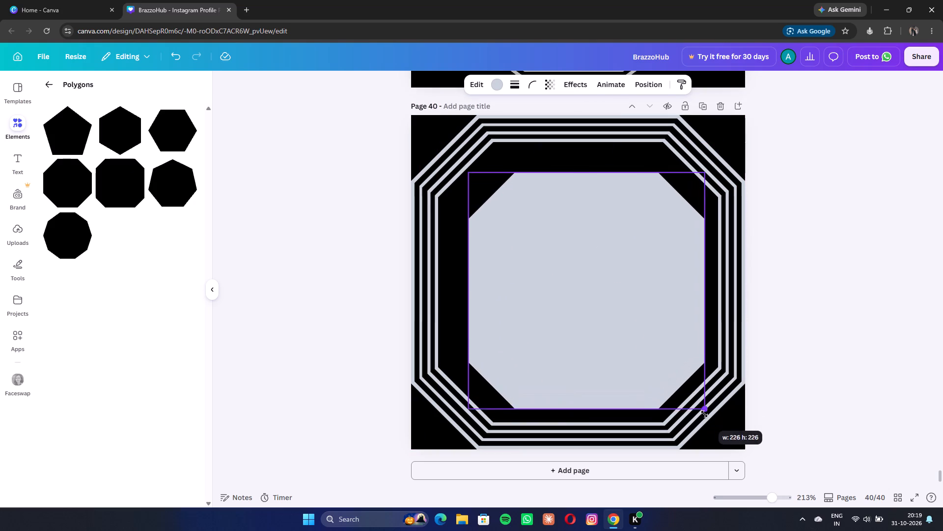
left_click_drag(704, 414, 713, 425)
left_click_drag(669, 376, 657, 361)
left_click_drag(700, 406, 711, 417)
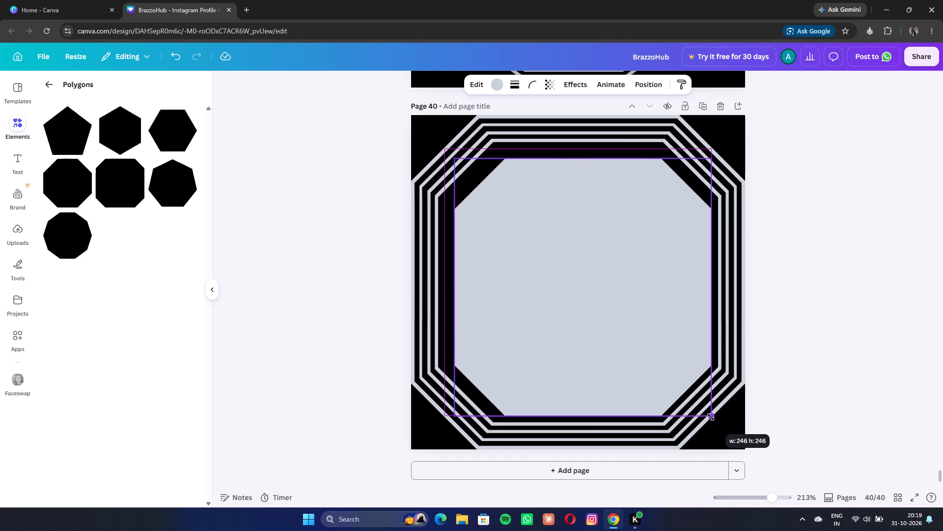
left_click_drag(711, 417, 713, 420)
left_click_drag(680, 363, 672, 358)
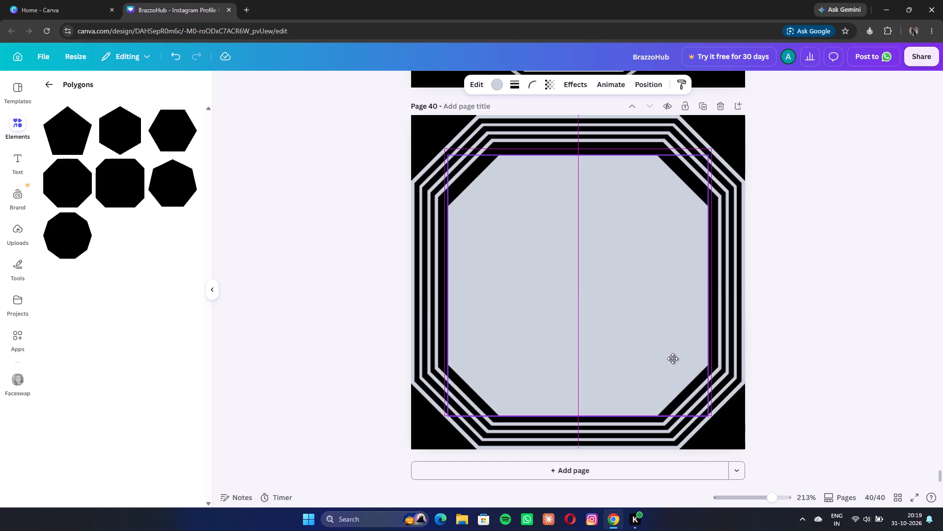
left_click_drag(672, 358, 674, 356)
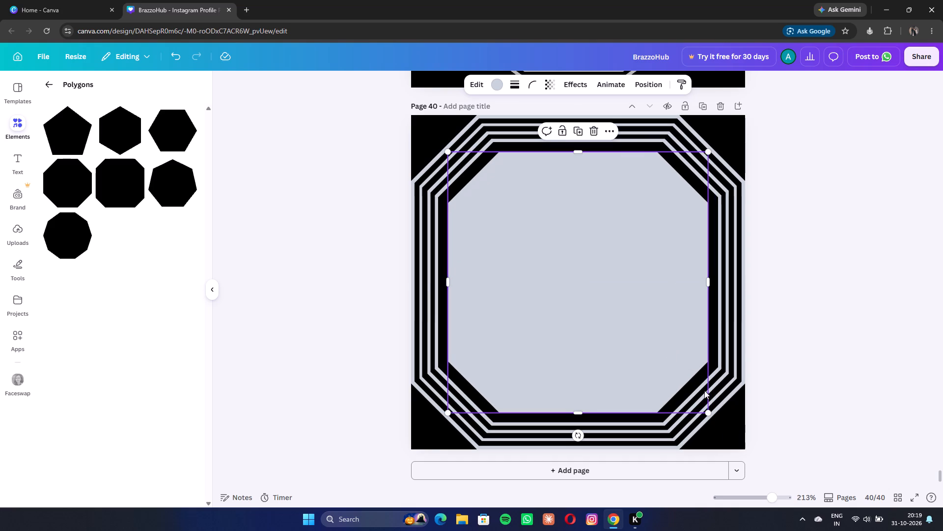
left_click_drag(706, 415, 719, 427)
left_click_drag(669, 359, 664, 354)
left_click(713, 420)
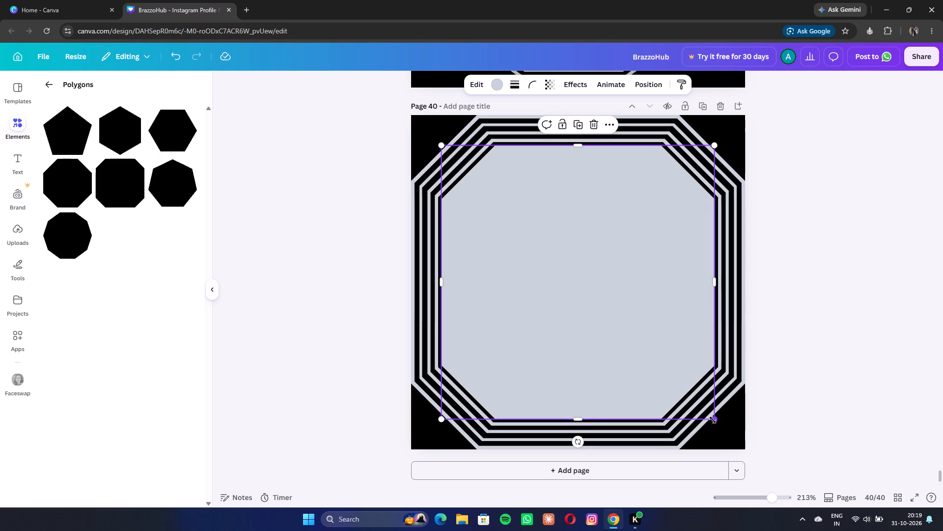
left_click(636, 360)
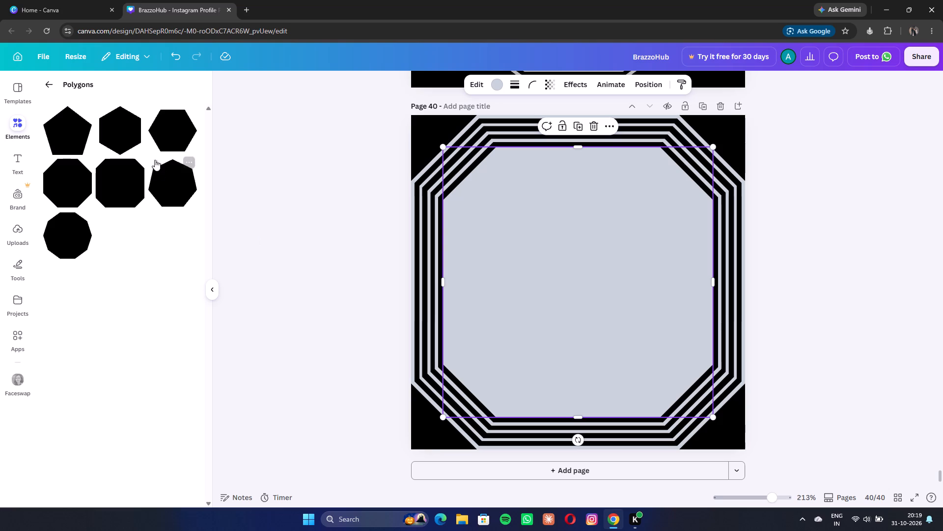
Insert another cut-corner square at the centre of the innermost grey one and colour it black.
left_click(137, 188)
left_click(360, 89)
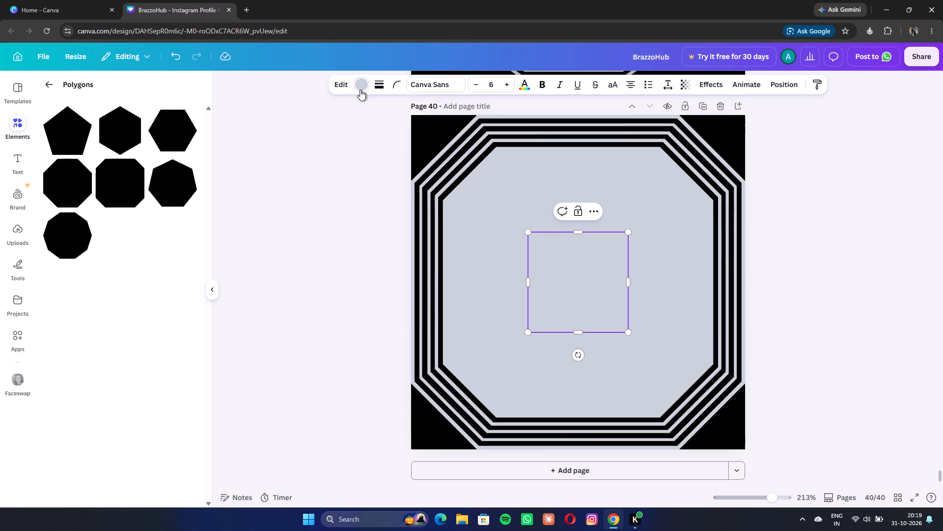
left_click(176, 153)
left_click(190, 85)
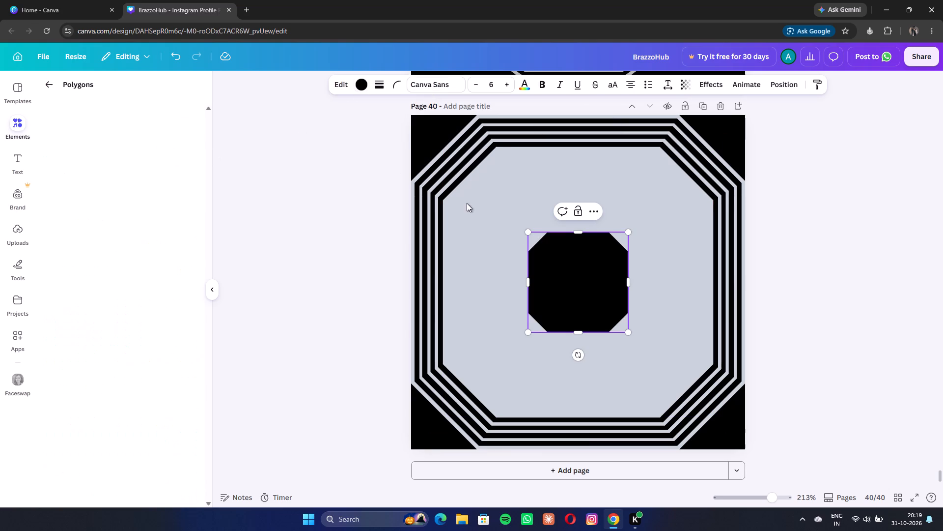
Enlarge and recentre the new black cut-corner square until only a fifth thin grey outline surrounds it.
left_click_drag(628, 331, 712, 426)
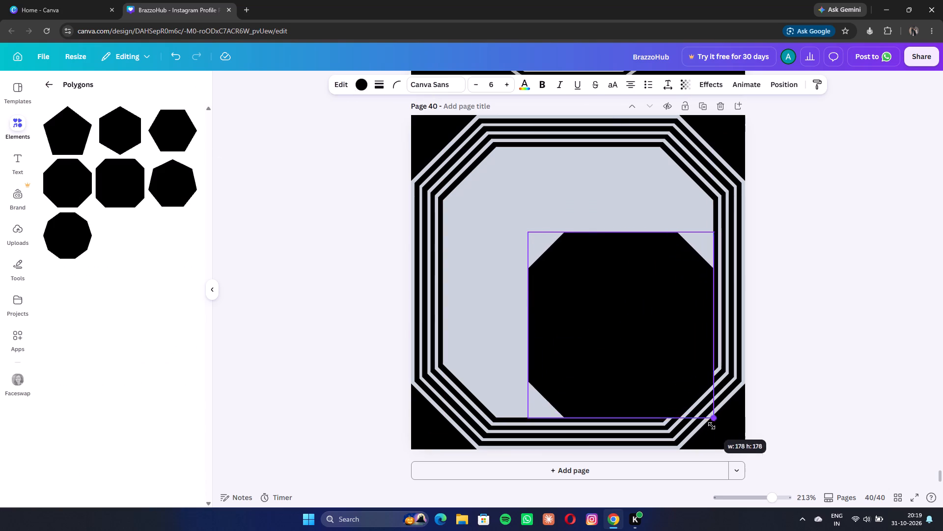
left_click_drag(712, 426, 734, 458)
left_click_drag(691, 386, 639, 336)
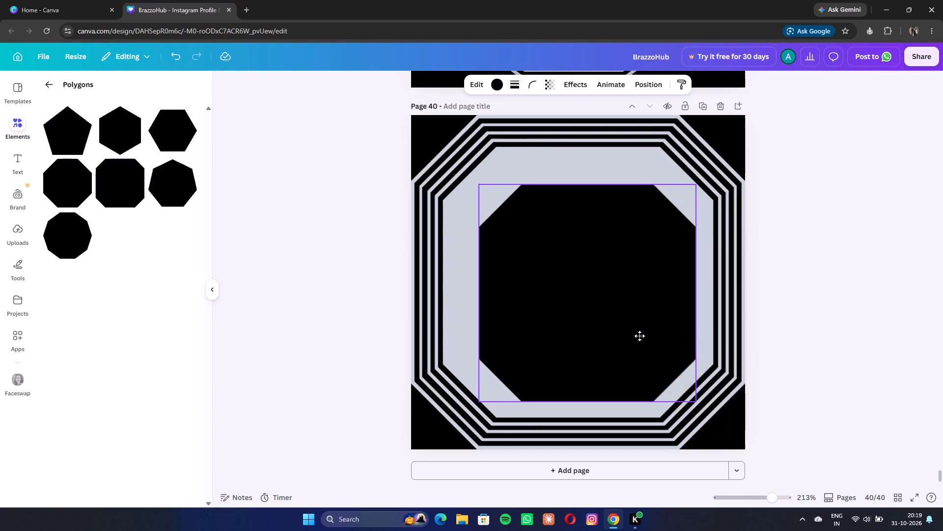
left_click_drag(639, 336, 635, 329)
left_click_drag(687, 389, 690, 394)
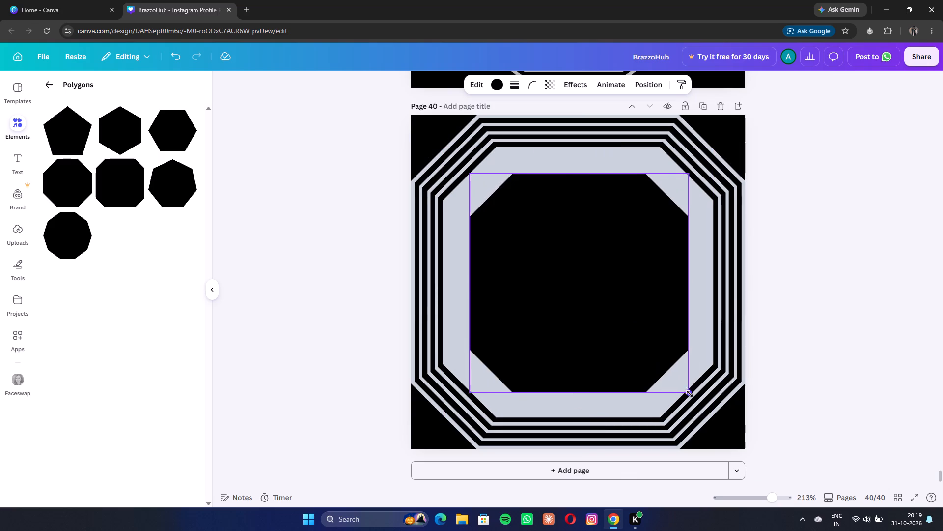
left_click_drag(690, 394, 716, 431)
left_click_drag(646, 344, 632, 326)
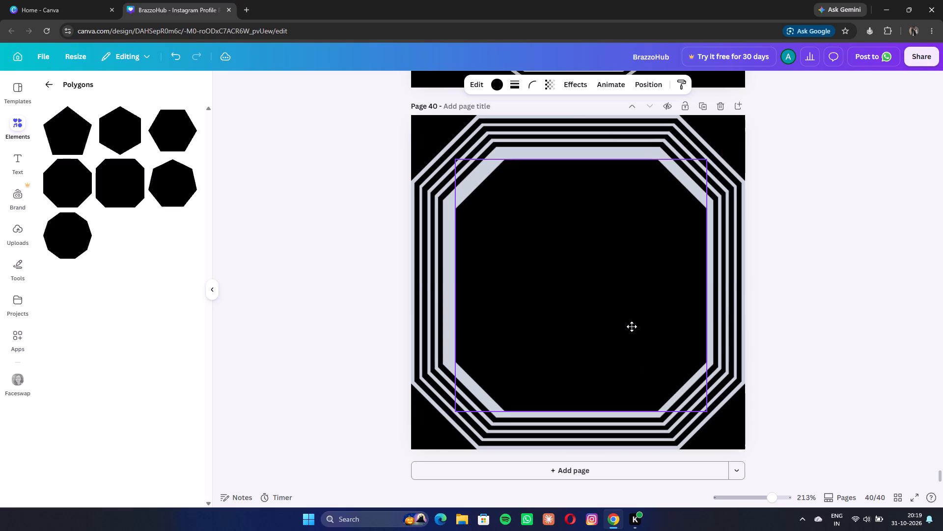
left_click_drag(632, 326, 630, 326)
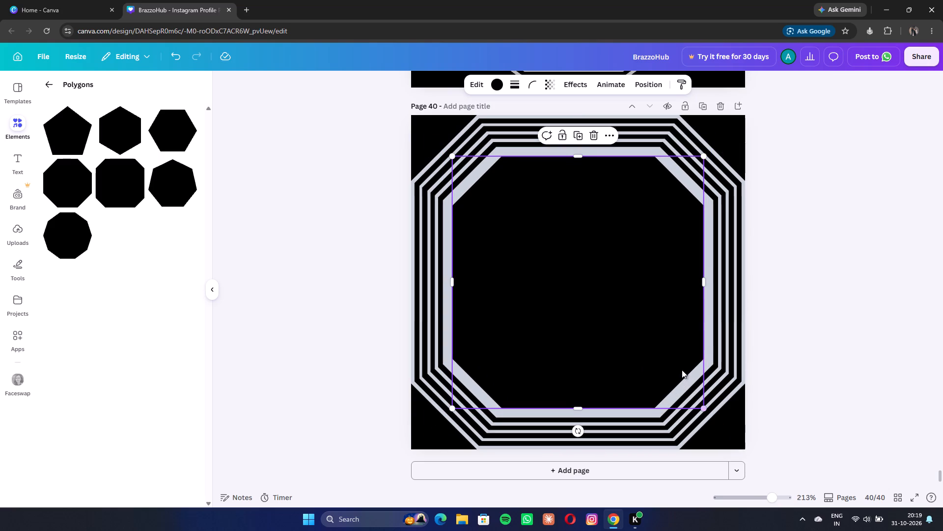
left_click_drag(701, 409, 720, 425)
left_click_drag(659, 382, 653, 377)
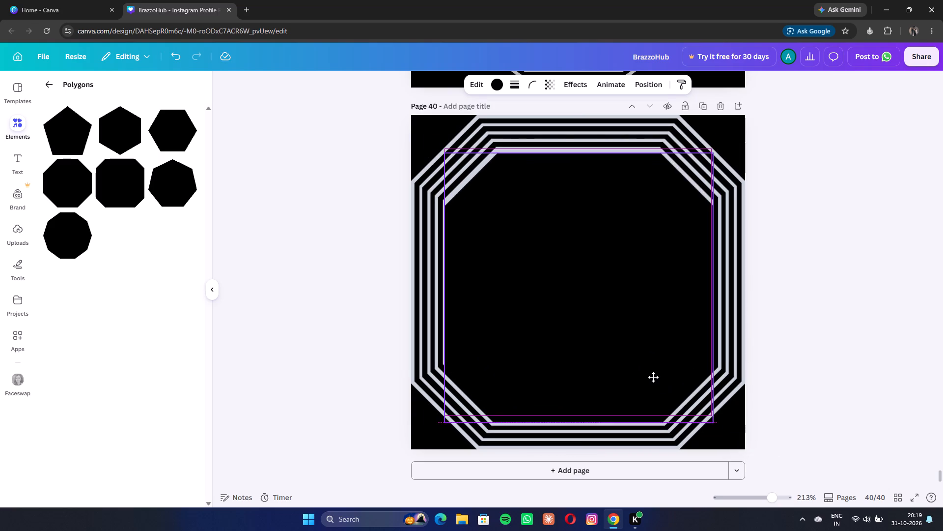
left_click_drag(653, 377, 653, 376)
left_click_drag(714, 419, 707, 415)
left_click(658, 381)
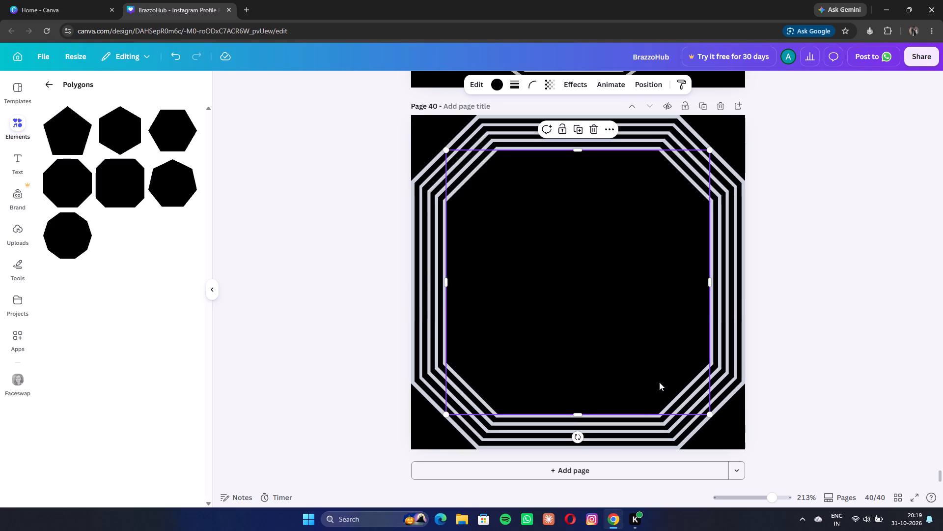
Add another grey cut-corner square, enlarged and centred inside the newest black one with a thin black ring left around it.
left_click(126, 199)
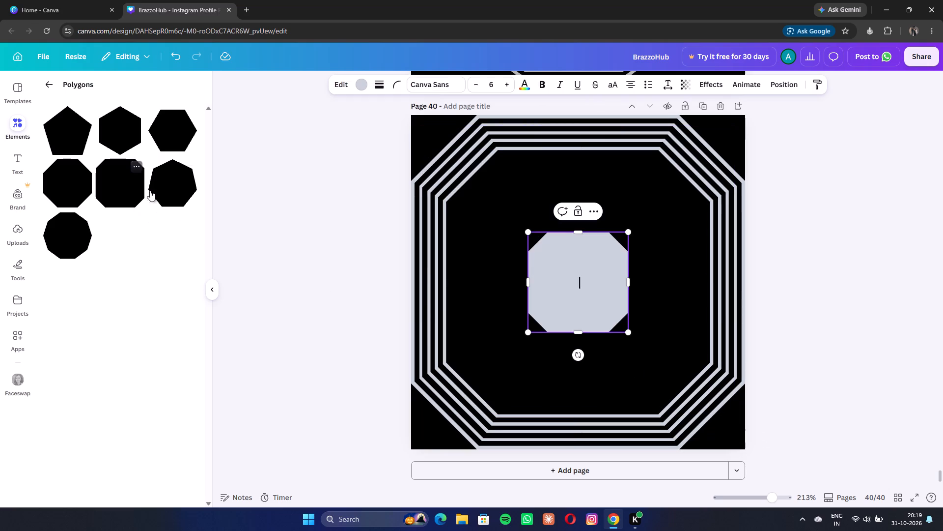
left_click_drag(629, 331, 673, 378)
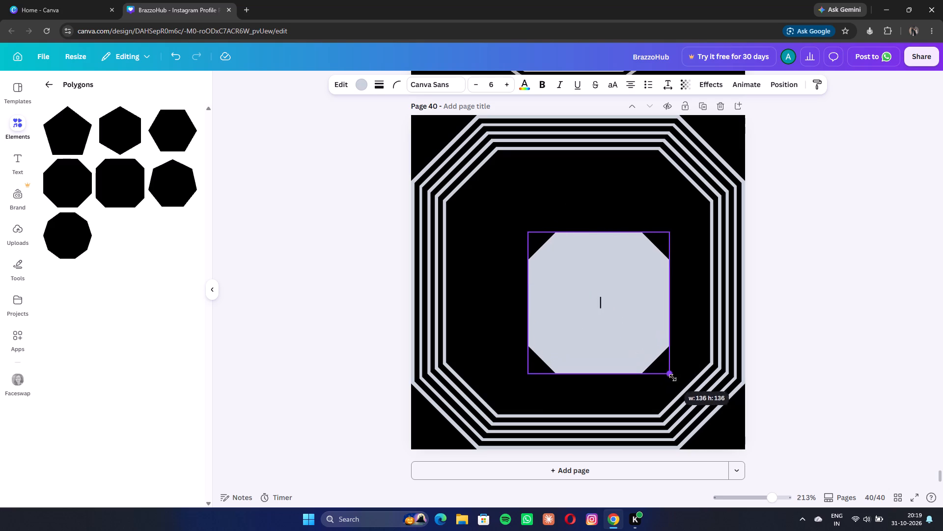
left_click_drag(673, 378, 712, 432)
left_click_drag(674, 356, 654, 344)
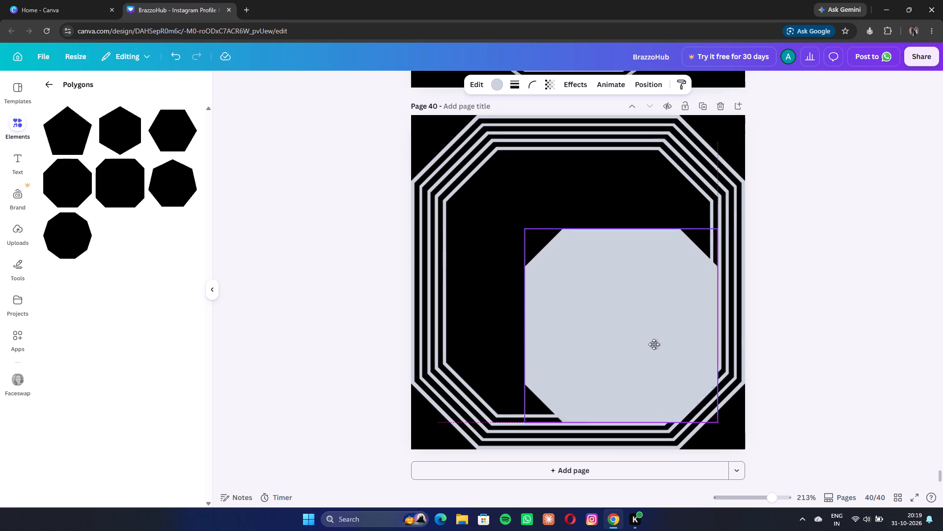
left_click_drag(654, 344, 630, 311)
left_click_drag(675, 380, 703, 417)
left_click_drag(658, 355, 640, 338)
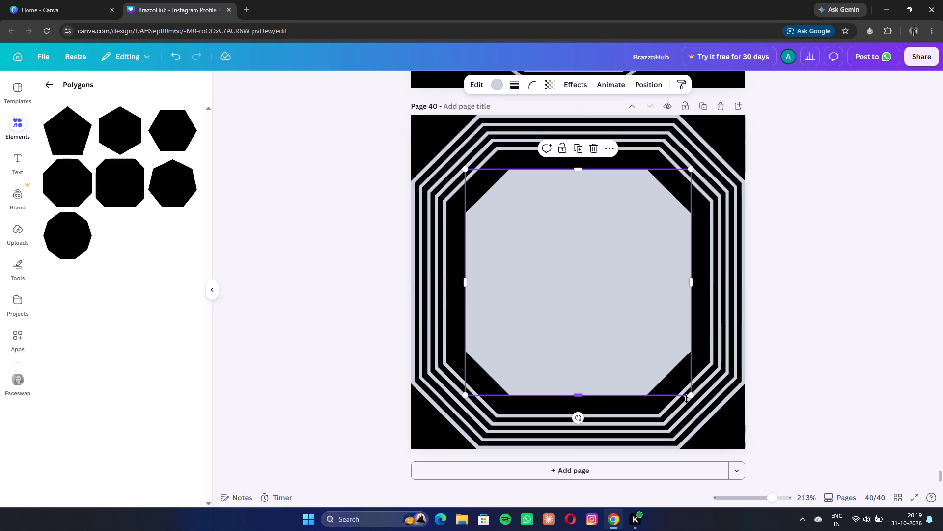
left_click_drag(690, 394, 712, 421)
left_click_drag(637, 356, 629, 349)
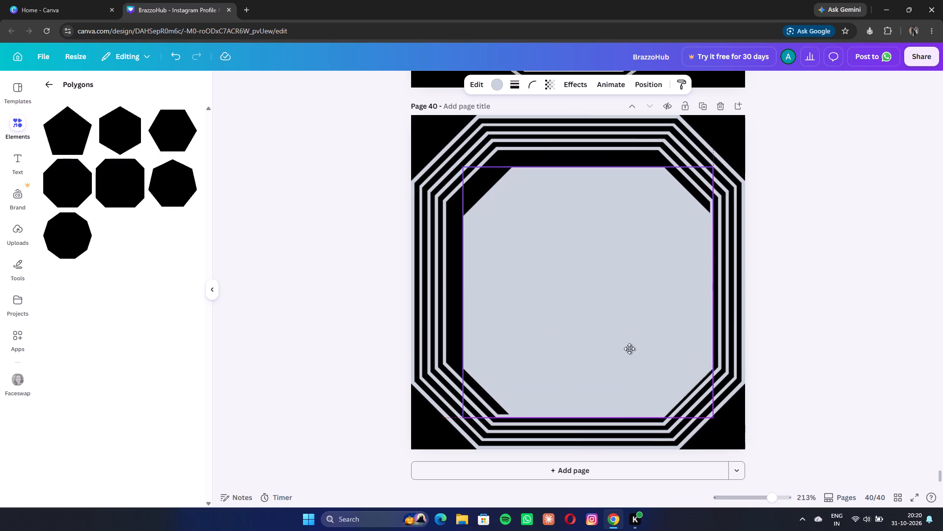
left_click_drag(629, 349, 626, 346)
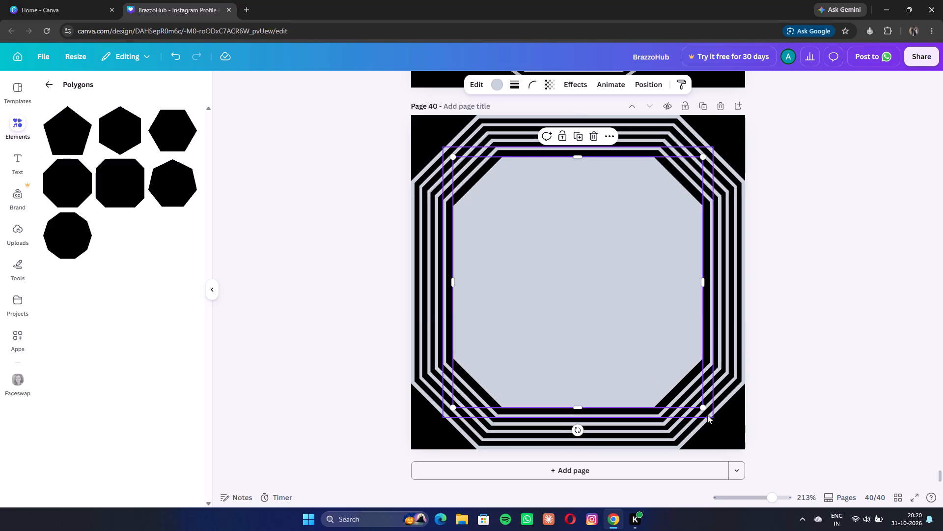
left_click_drag(702, 409, 707, 412)
left_click(635, 346)
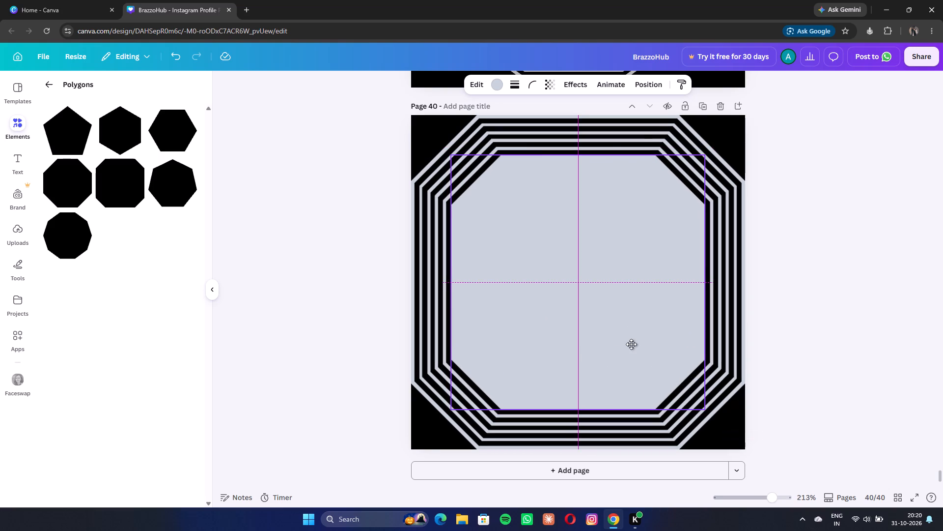